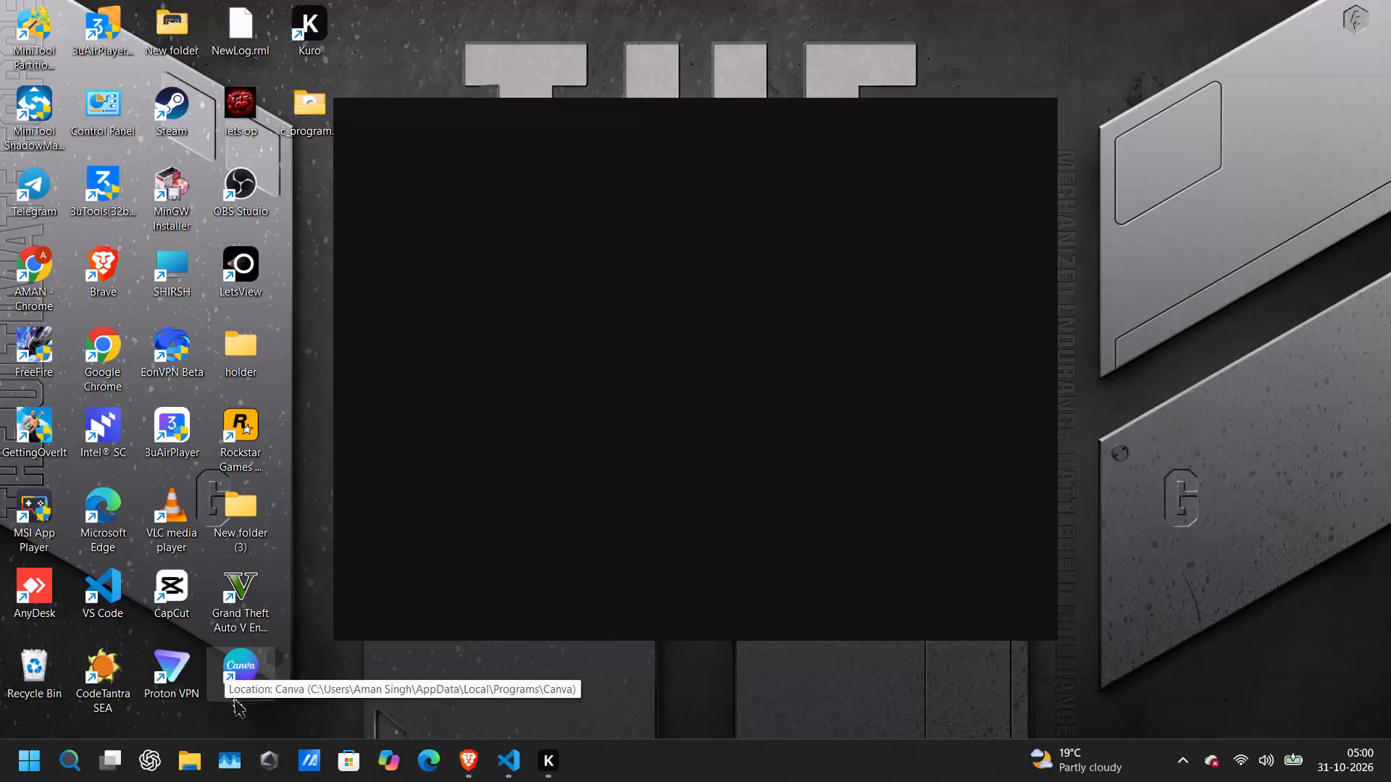
Launch Canva and open the Blue Modern Work Summary Report Presentation from the recent projects.
{"action": "double_click", "coordinate": [233, 696]}
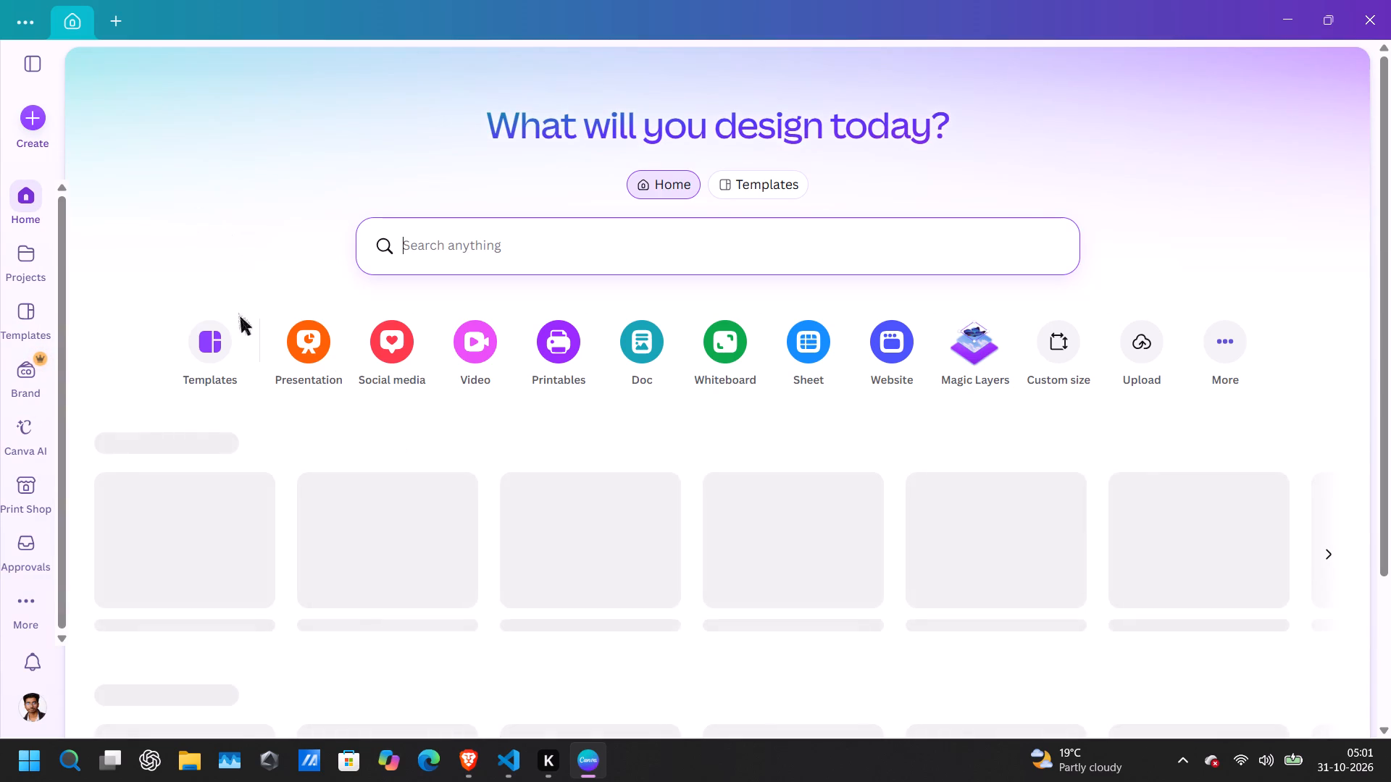
{"action": "left_click", "coordinate": [28, 254]}
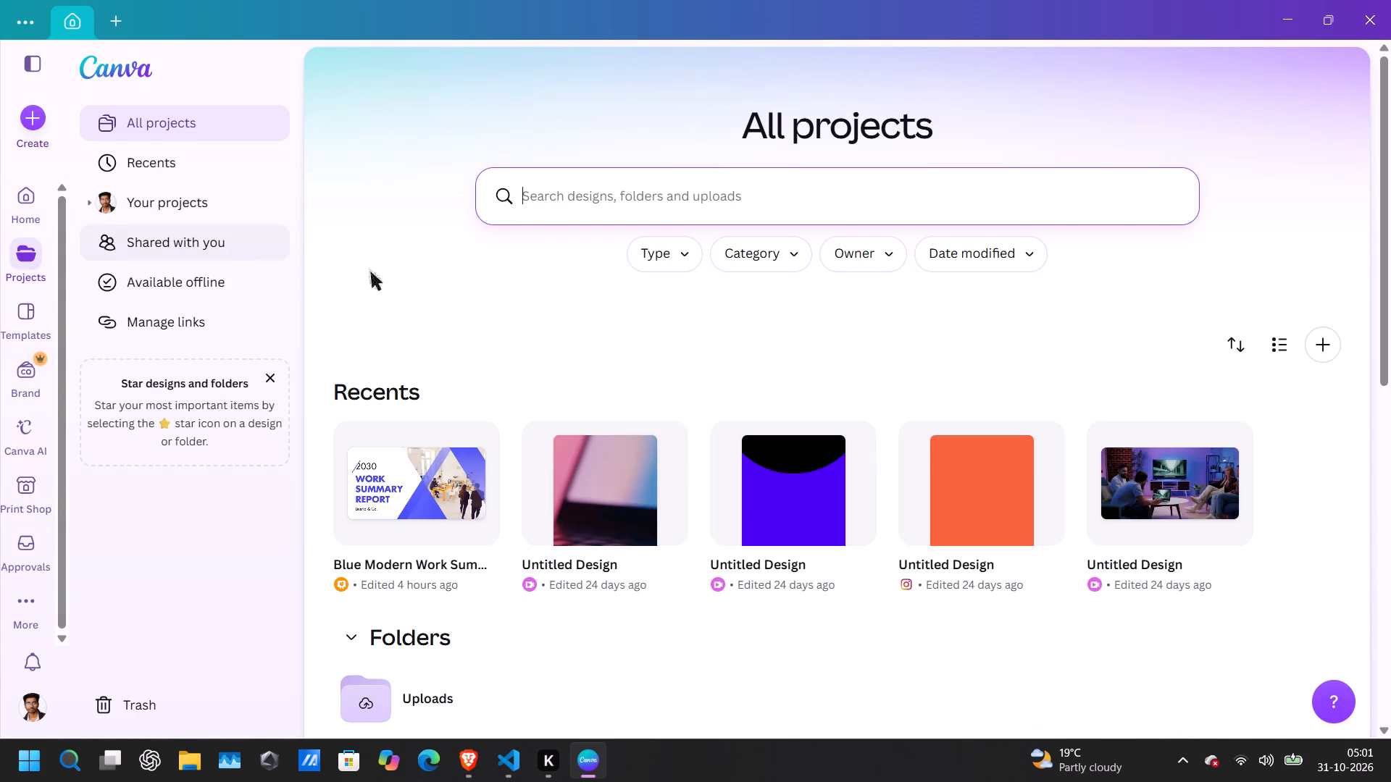
{"action": "left_click", "coordinate": [403, 495]}
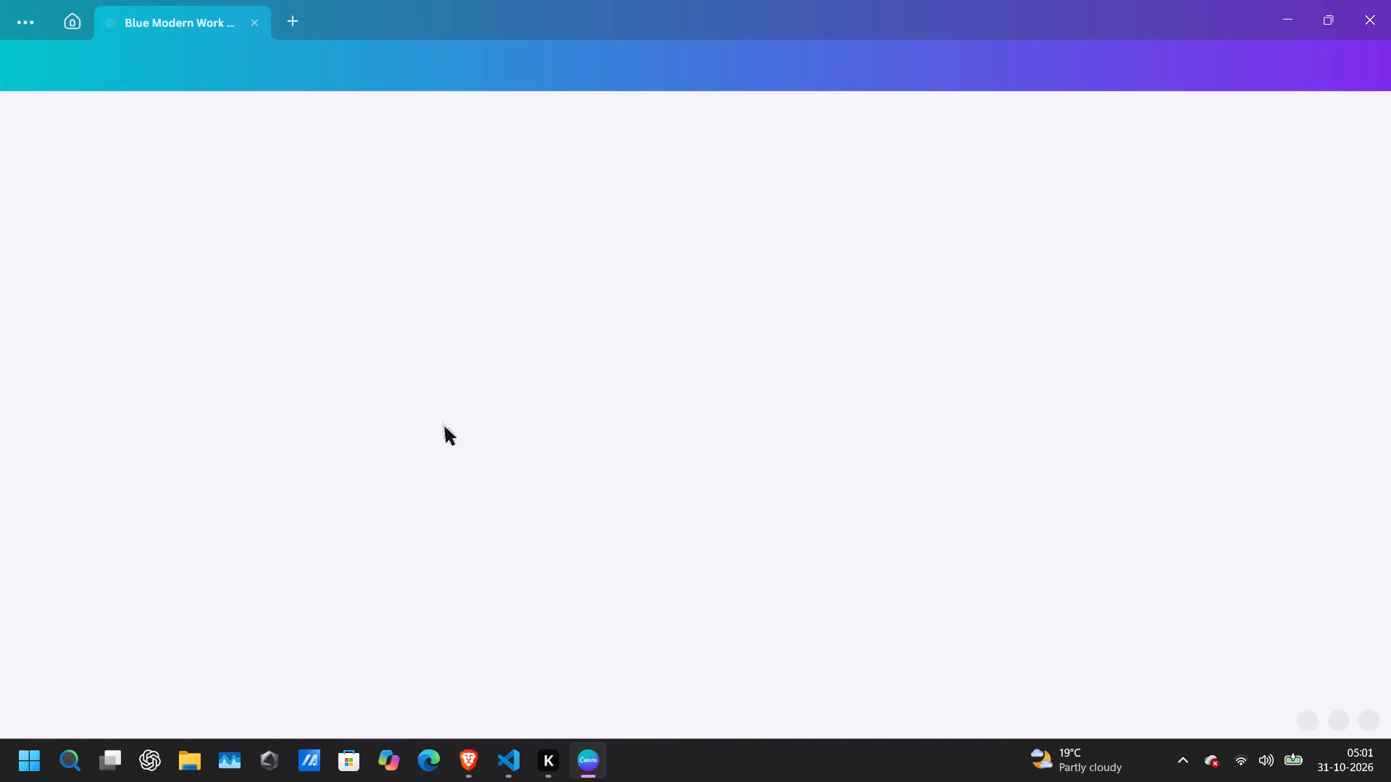
Examine the Agenda page's heading and body text, and the Introduction page's layout and text on page 4.
{"action": "scroll", "coordinate": [617, 501], "scroll_direction": "down", "scroll_amount": 2}
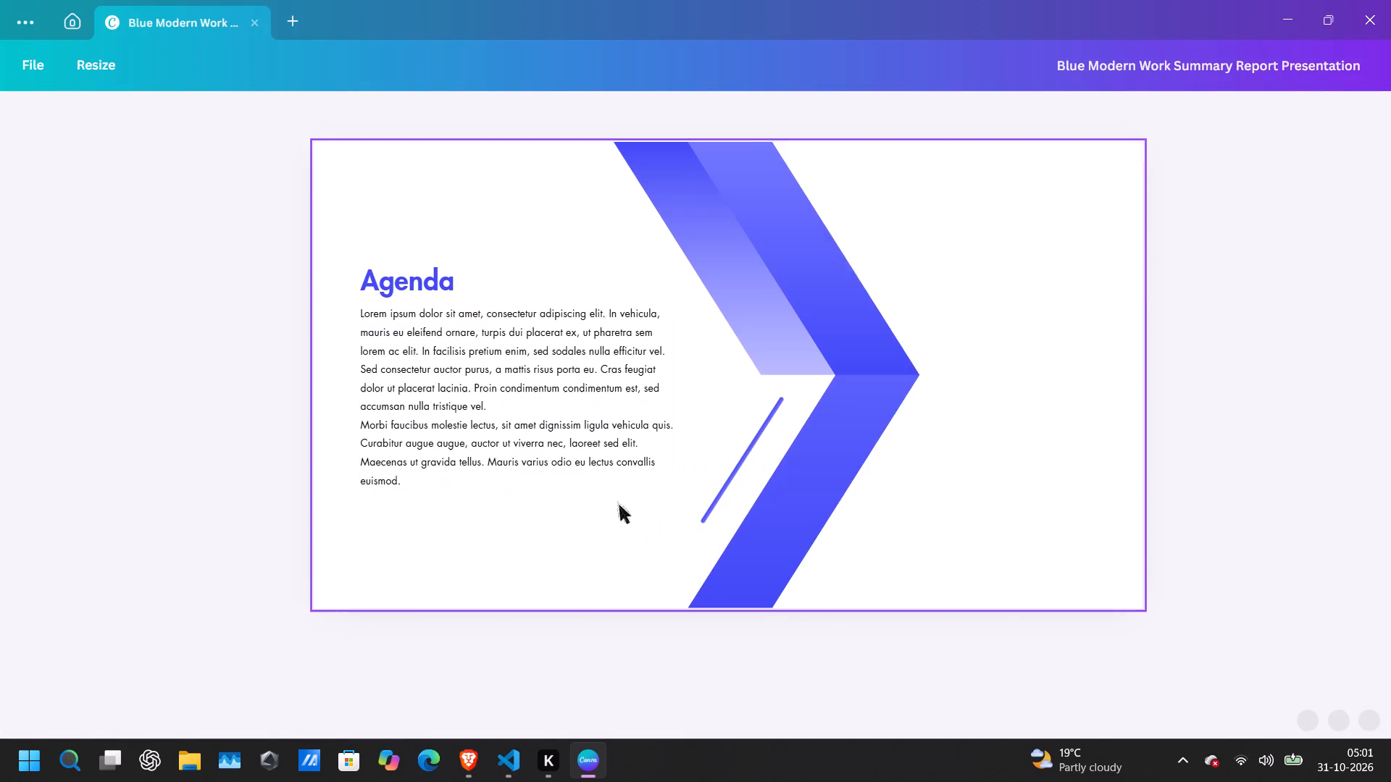
{"action": "scroll", "coordinate": [617, 501], "scroll_direction": "down", "scroll_amount": 1}
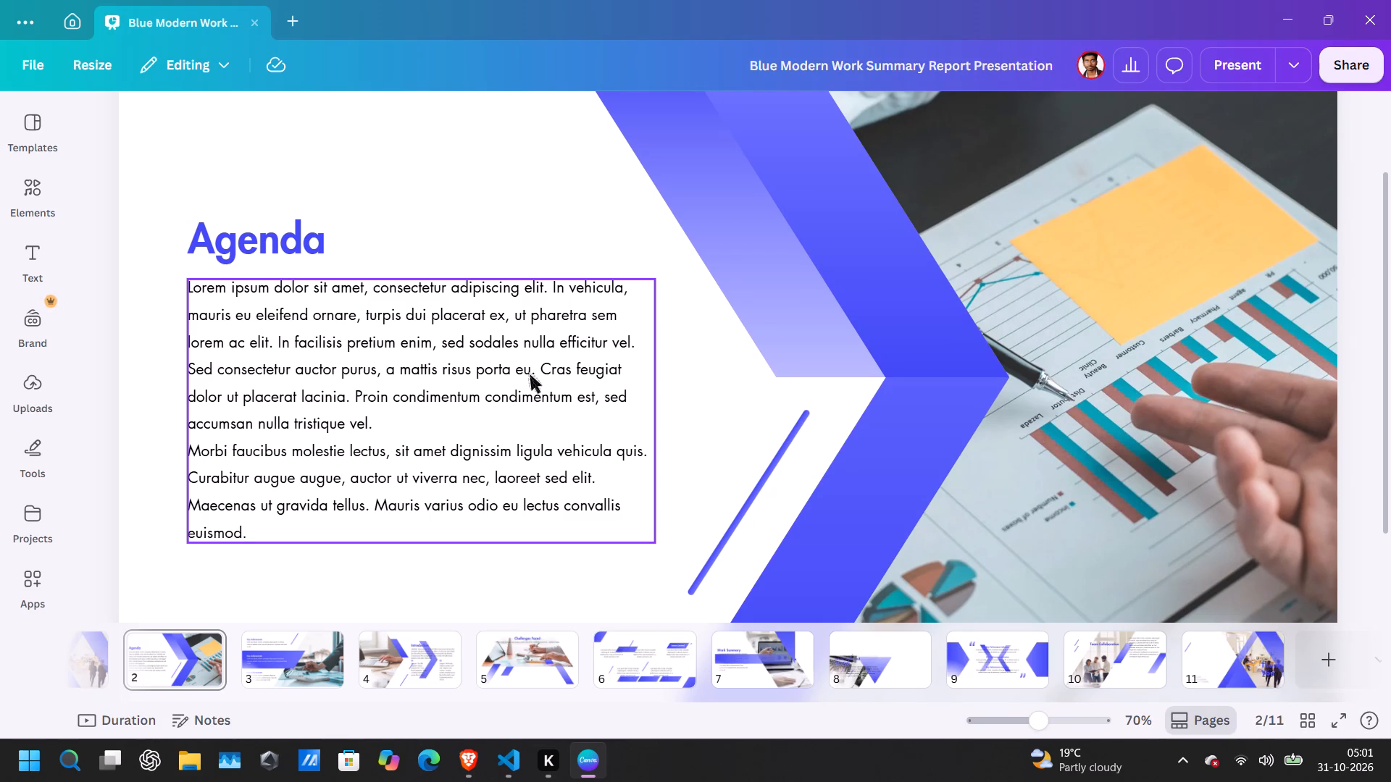
{"action": "scroll", "coordinate": [528, 371], "scroll_direction": "up", "scroll_amount": 1}
{"action": "left_click", "coordinate": [528, 371]}
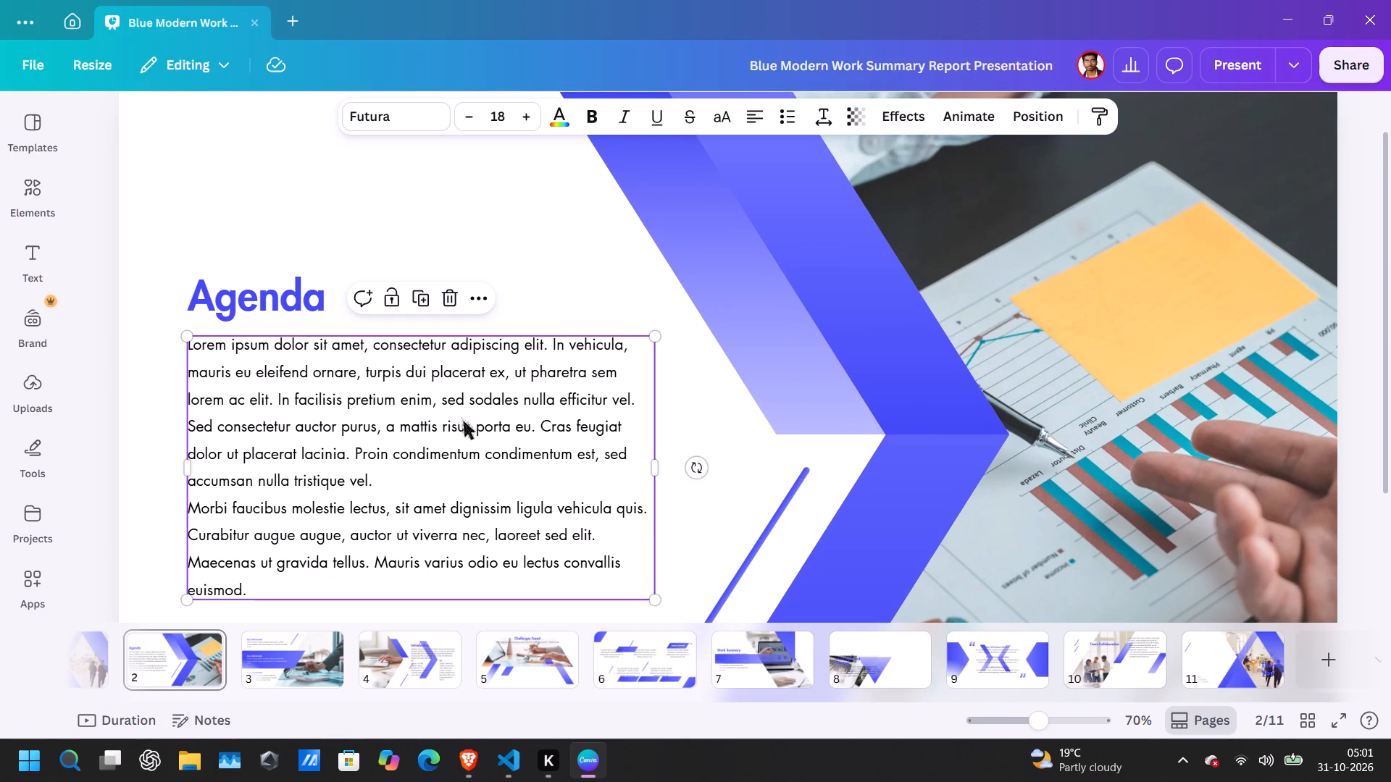
{"action": "left_click", "coordinate": [461, 417]}
{"action": "left_click", "coordinate": [467, 395]}
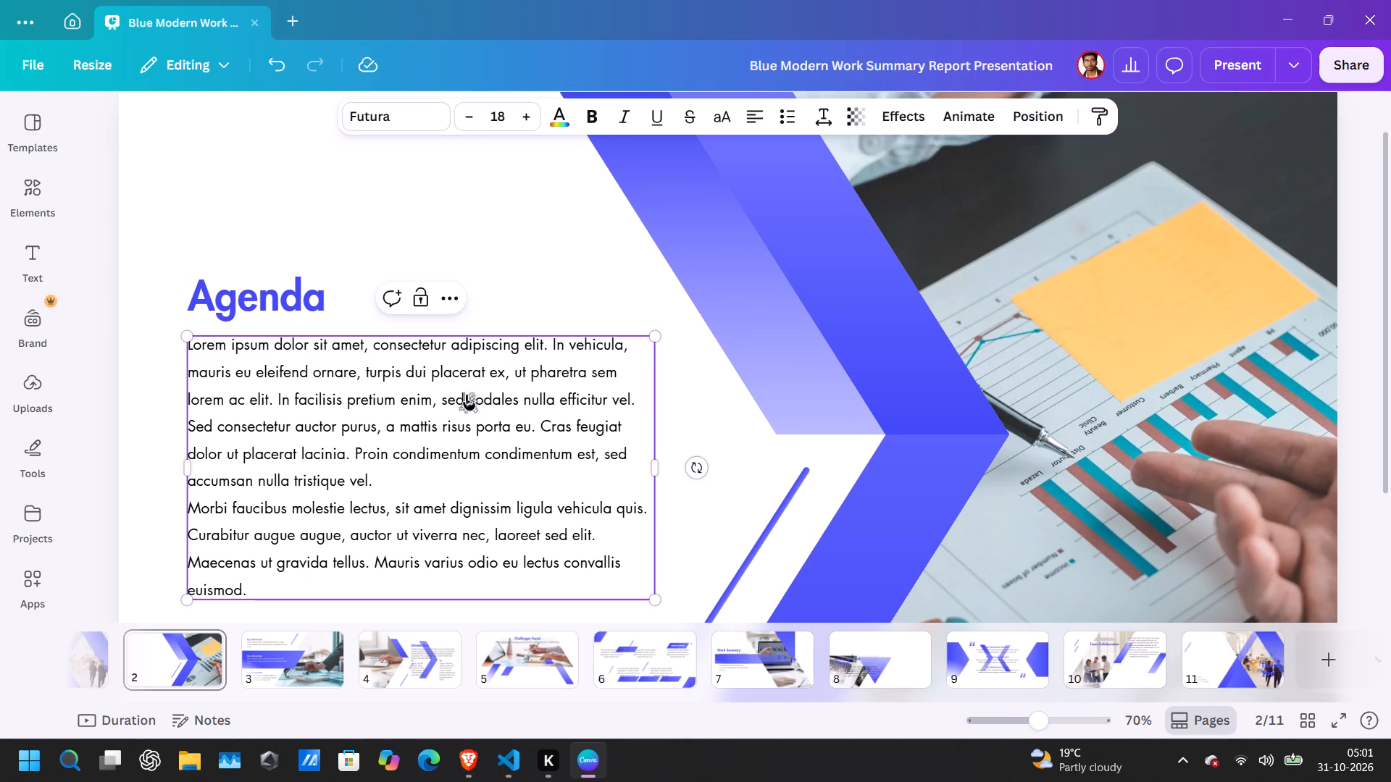
{"action": "left_click", "coordinate": [385, 495]}
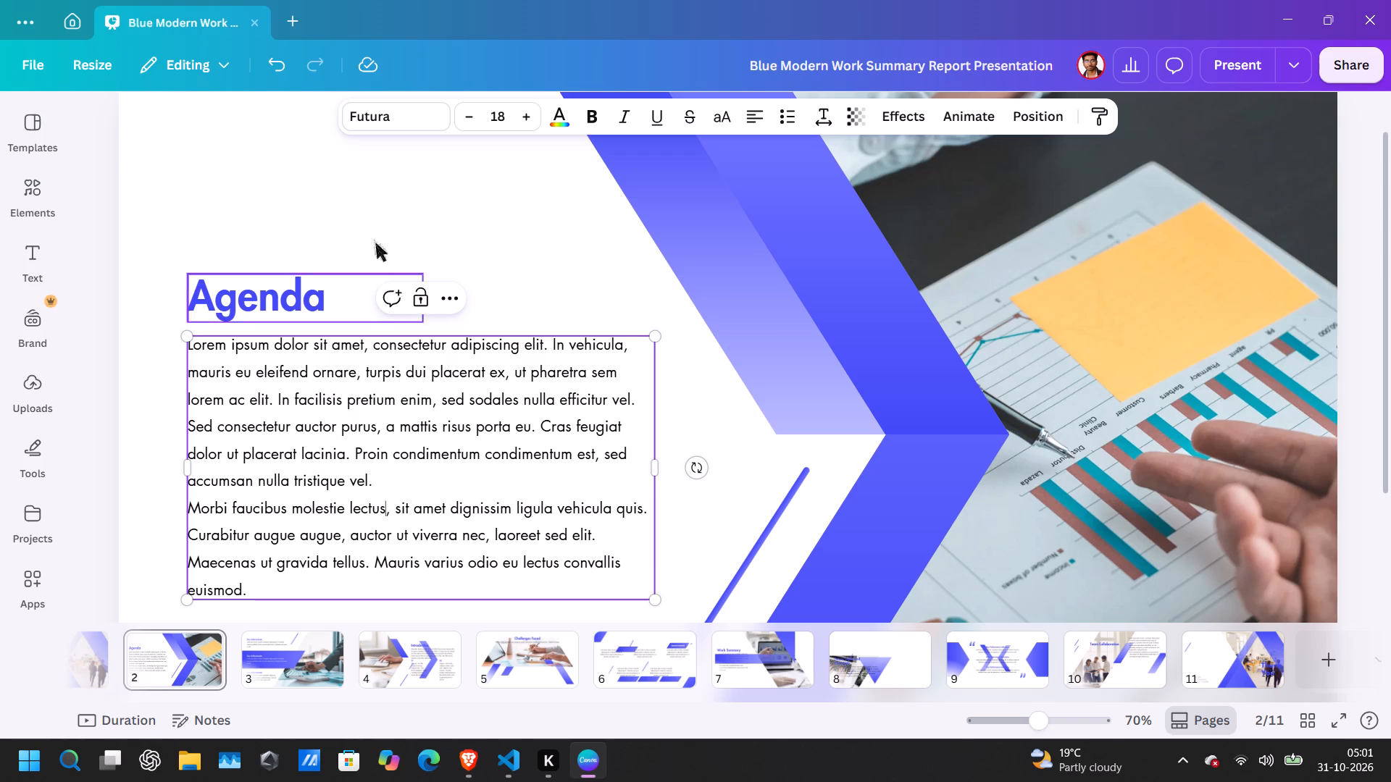
{"action": "left_click", "coordinate": [304, 258]}
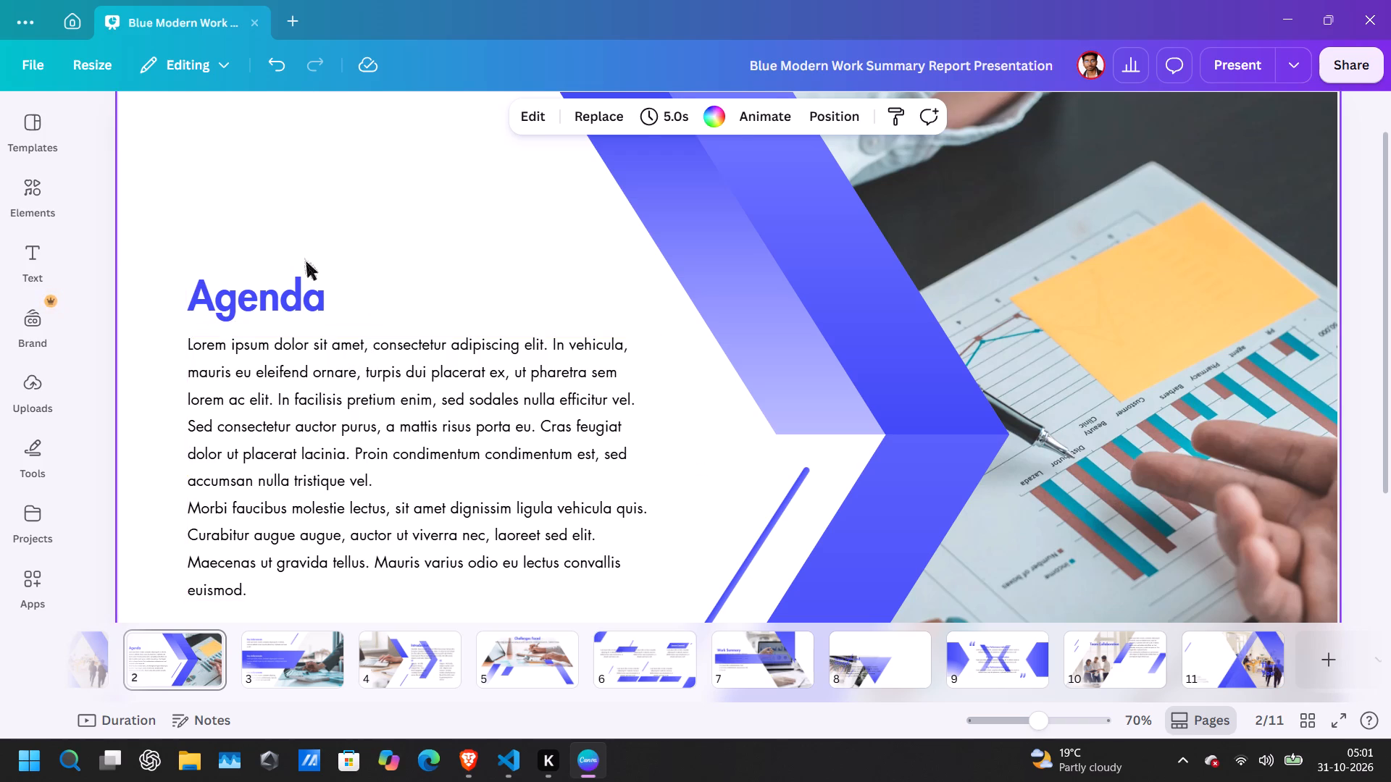
{"action": "scroll", "coordinate": [365, 469], "scroll_direction": "down", "scroll_amount": 6}
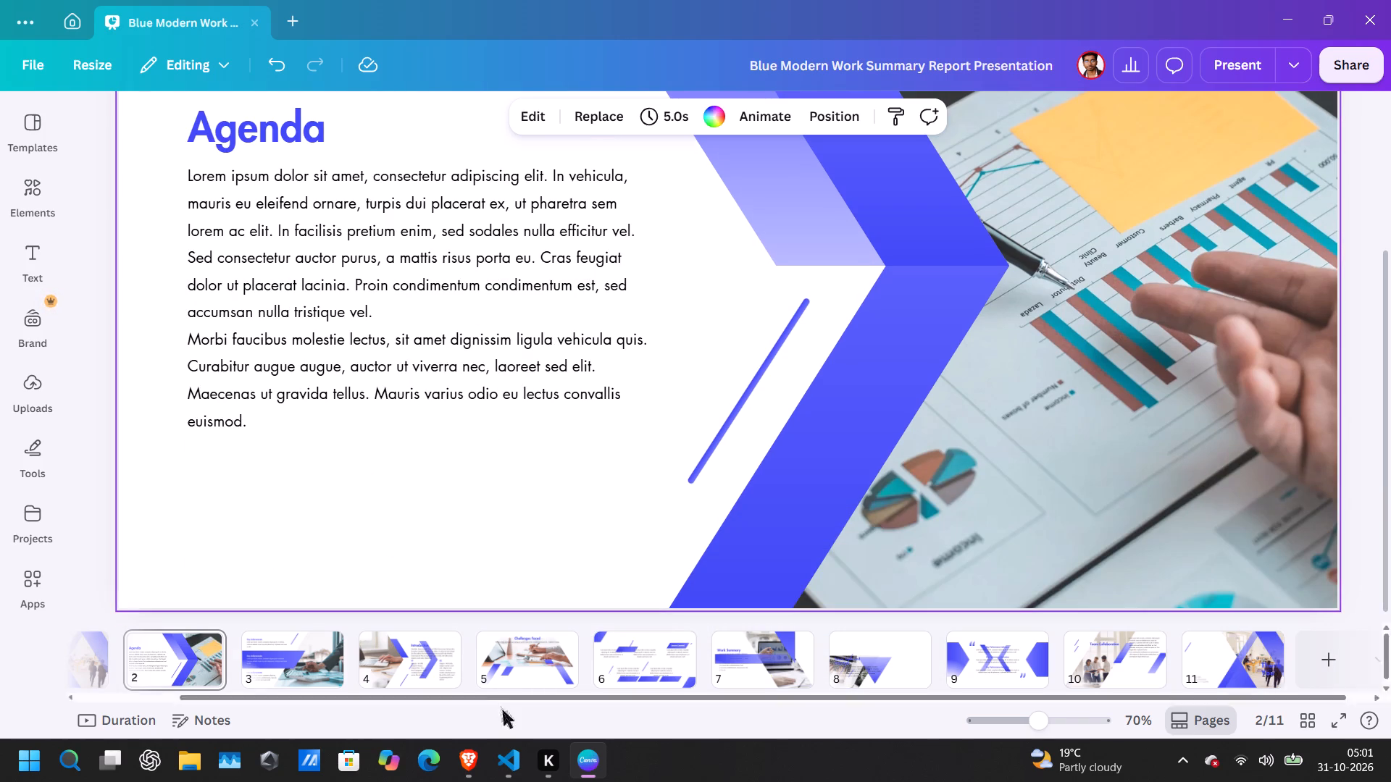
{"action": "left_click", "coordinate": [446, 669]}
{"action": "scroll", "coordinate": [412, 432], "scroll_direction": "up", "scroll_amount": 1}
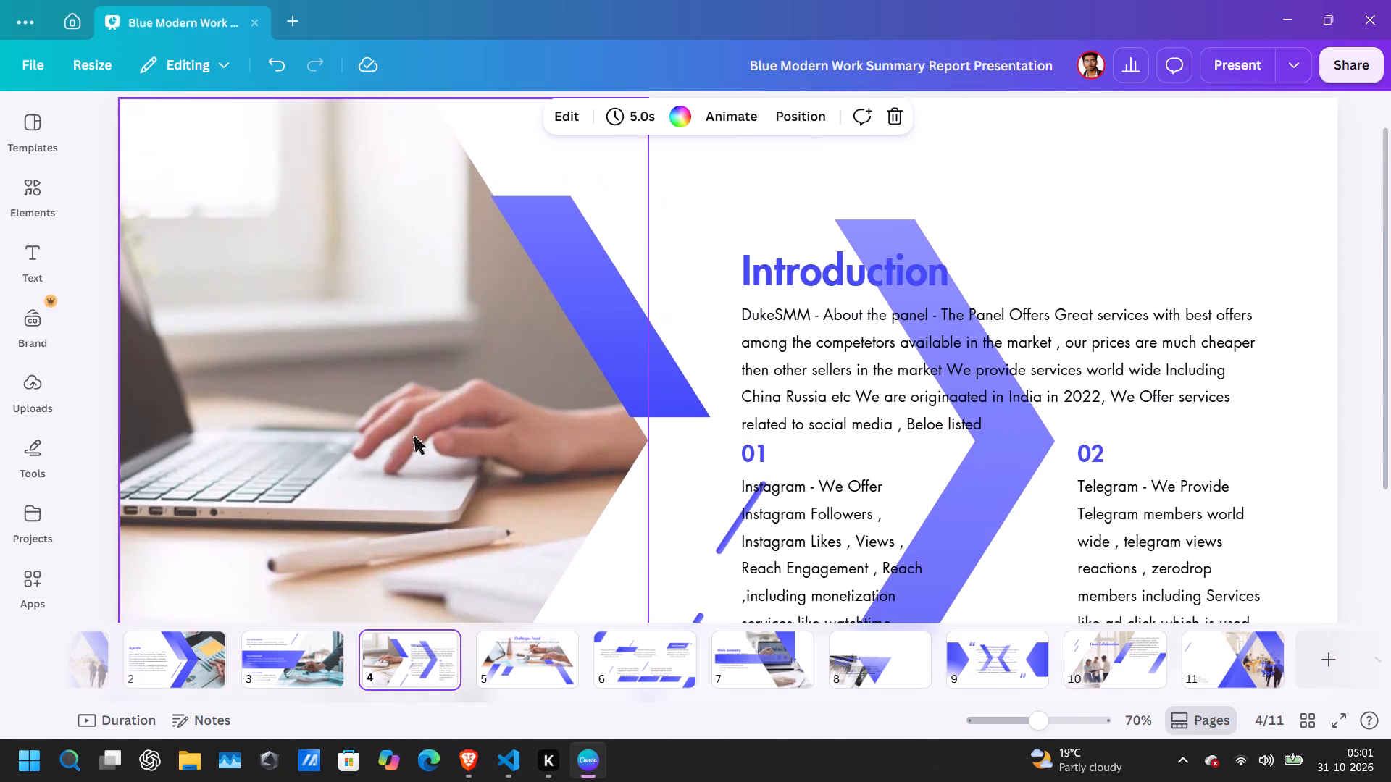
{"action": "scroll", "coordinate": [412, 432], "scroll_direction": "up", "scroll_amount": 1}
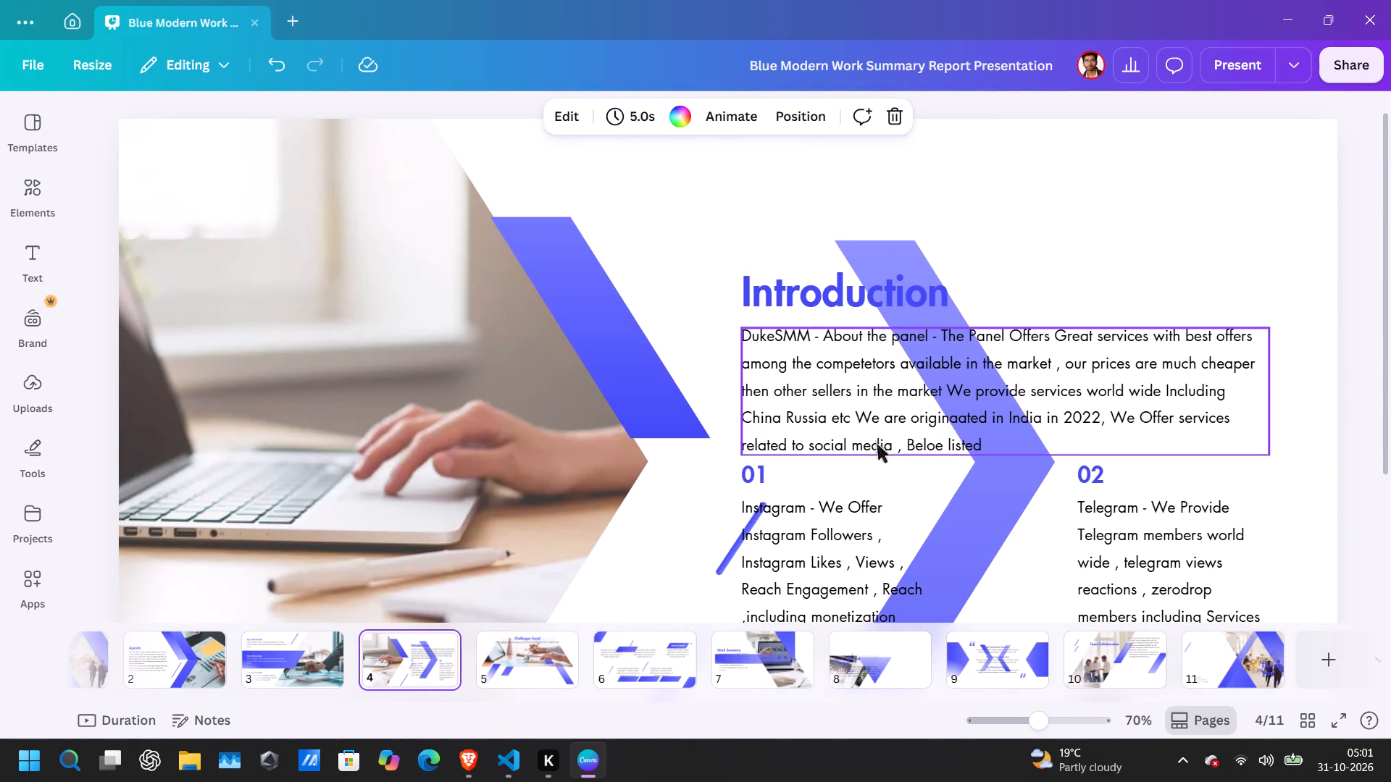
{"action": "scroll", "coordinate": [875, 440], "scroll_direction": "up", "scroll_amount": 2}
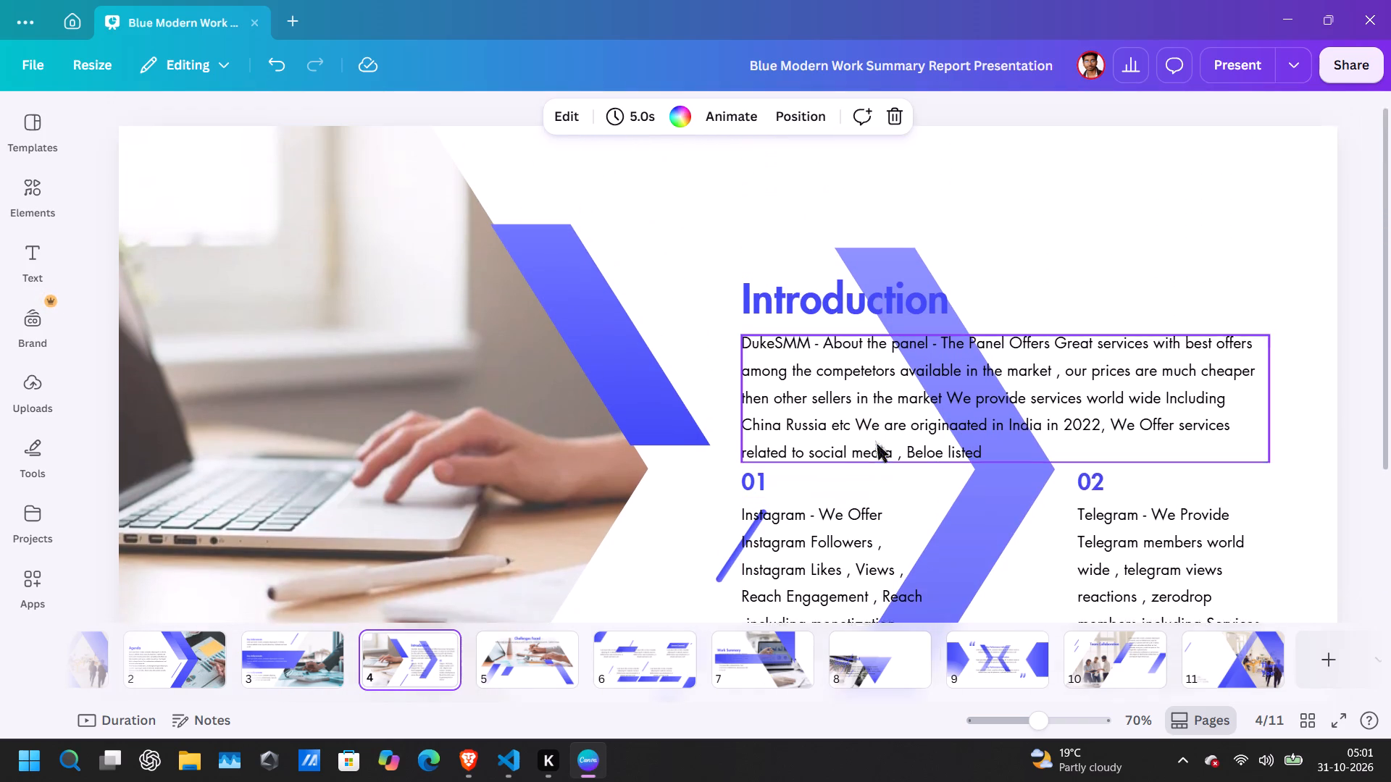
{"action": "scroll", "coordinate": [875, 440], "scroll_direction": "up", "scroll_amount": 1}
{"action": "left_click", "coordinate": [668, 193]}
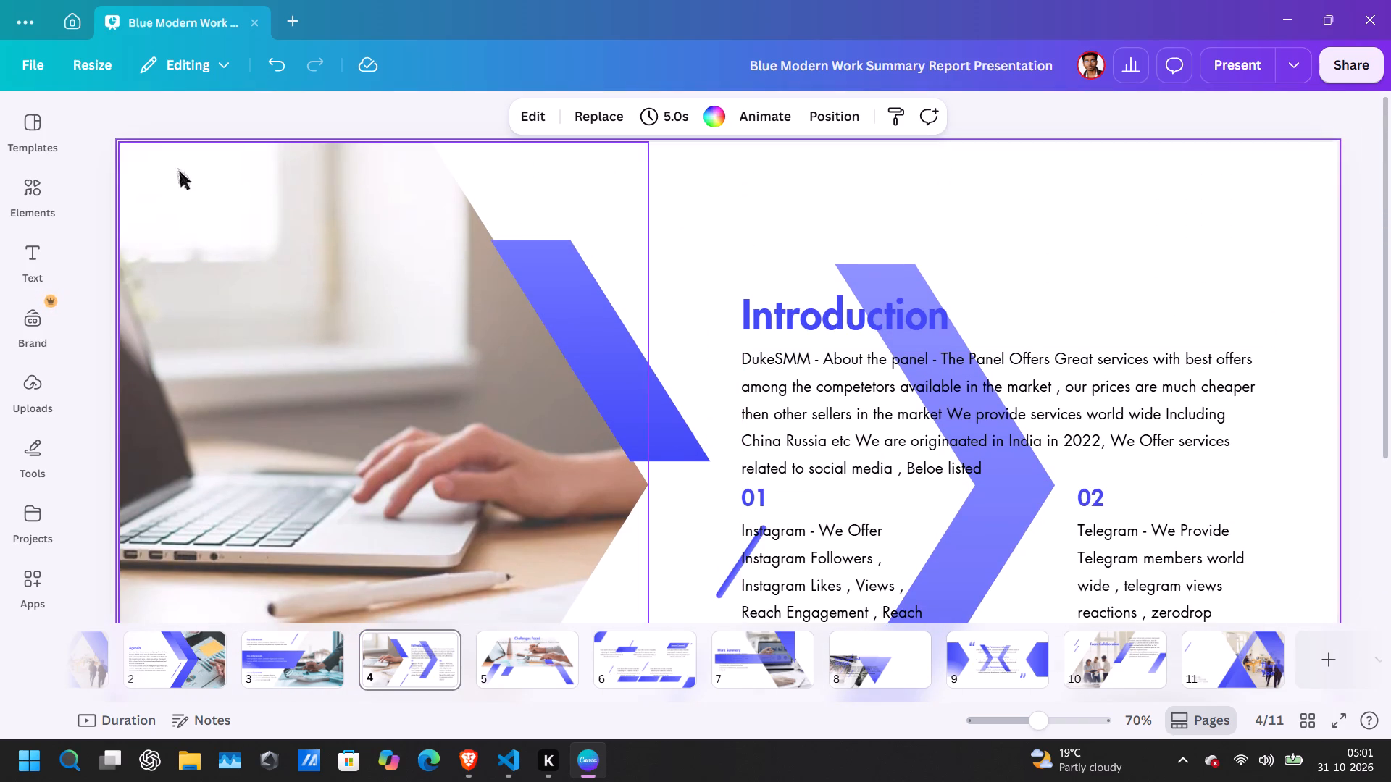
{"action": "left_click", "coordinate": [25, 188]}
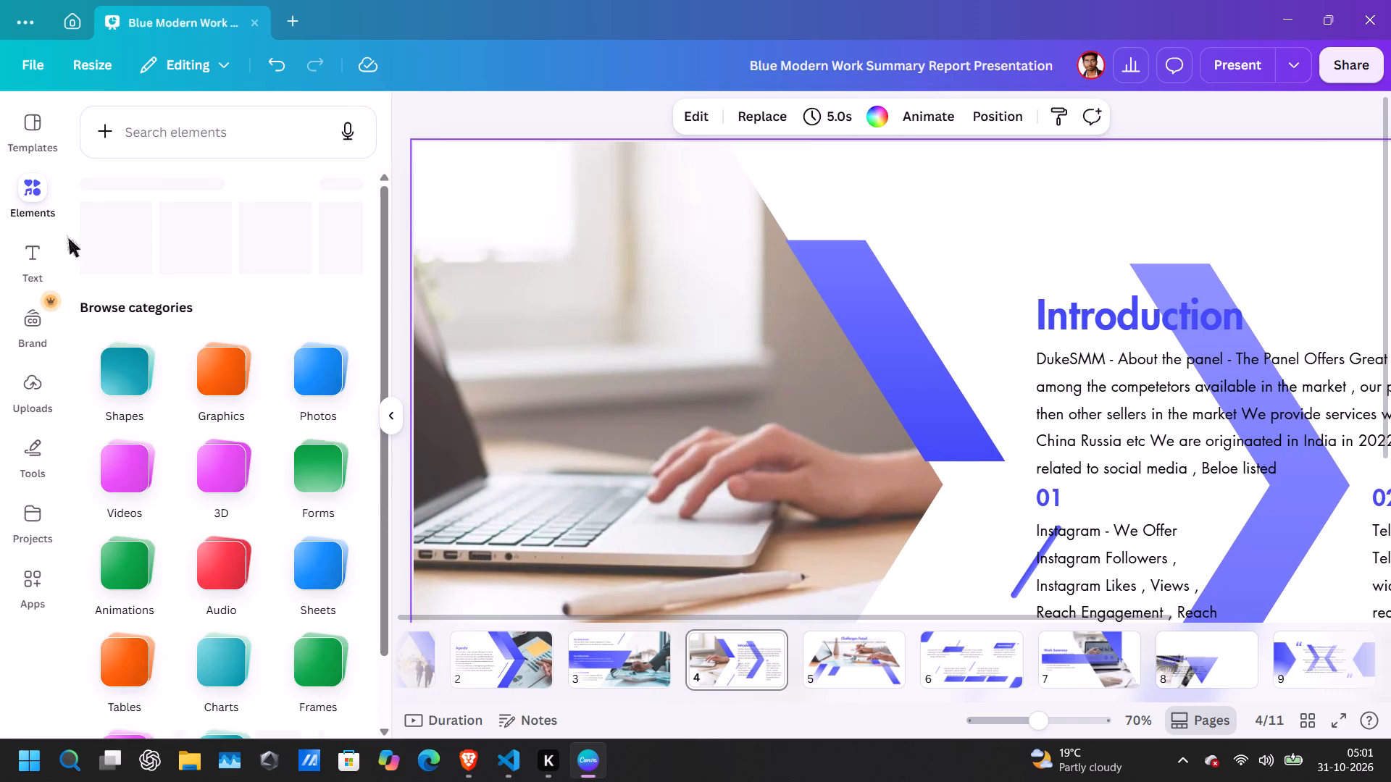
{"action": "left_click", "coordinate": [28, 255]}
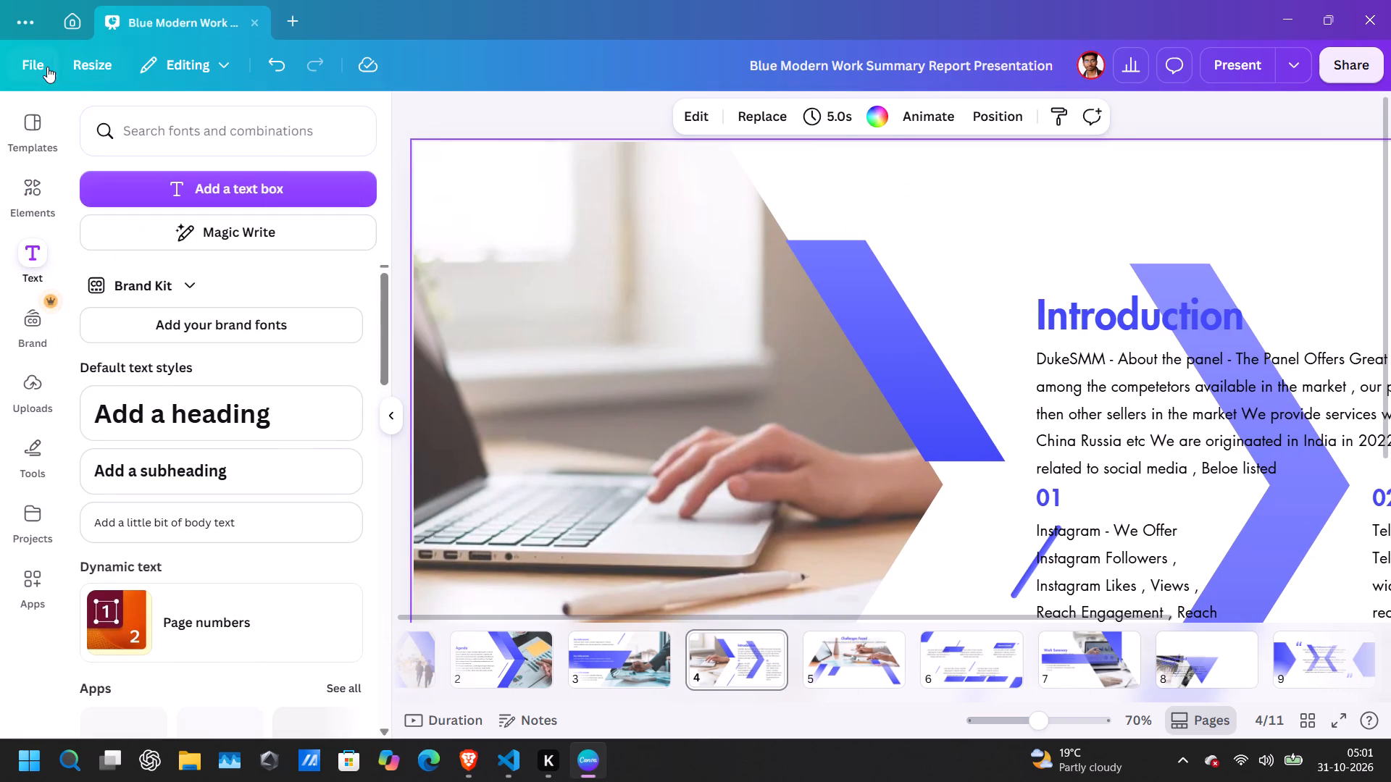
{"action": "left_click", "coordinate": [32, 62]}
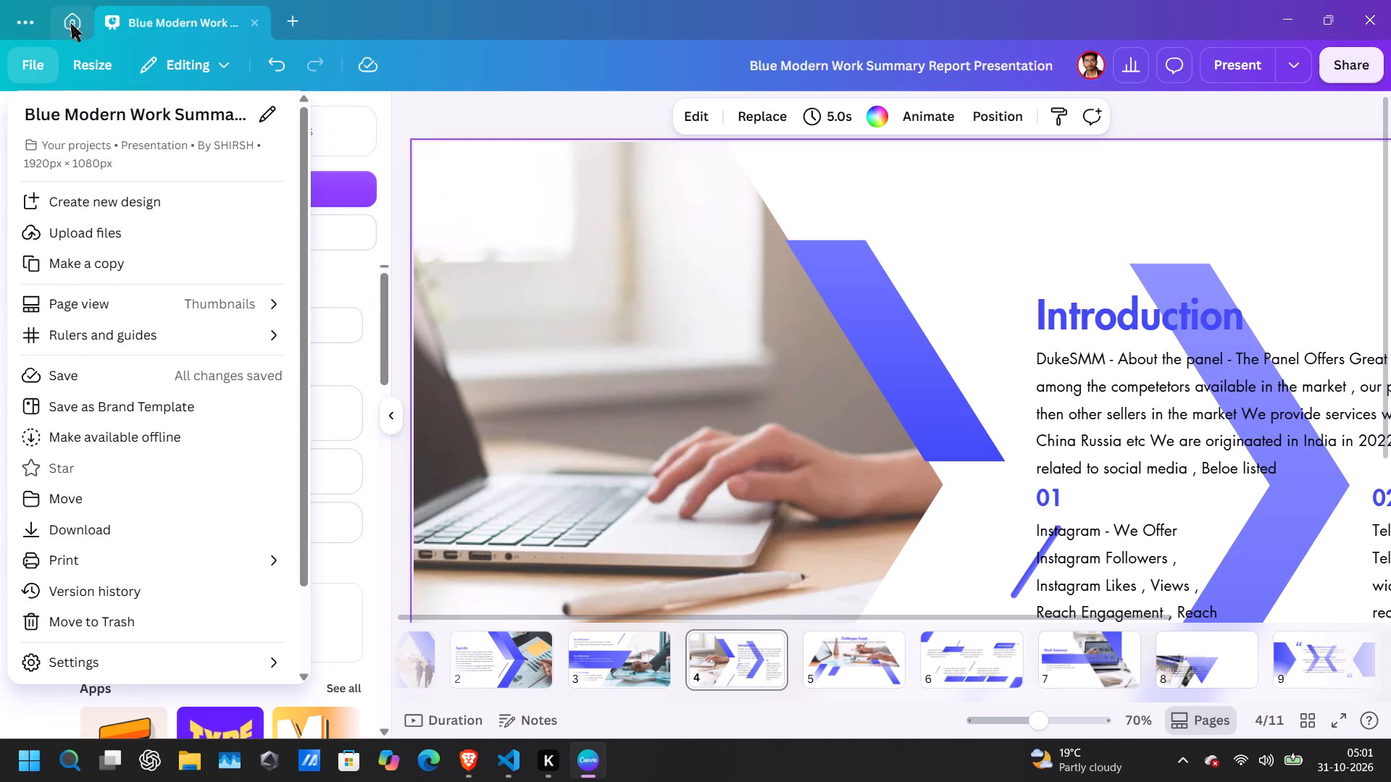
Leave the open design for the home area and browse the template gallery's Presentation category.
{"action": "left_click", "coordinate": [69, 20]}
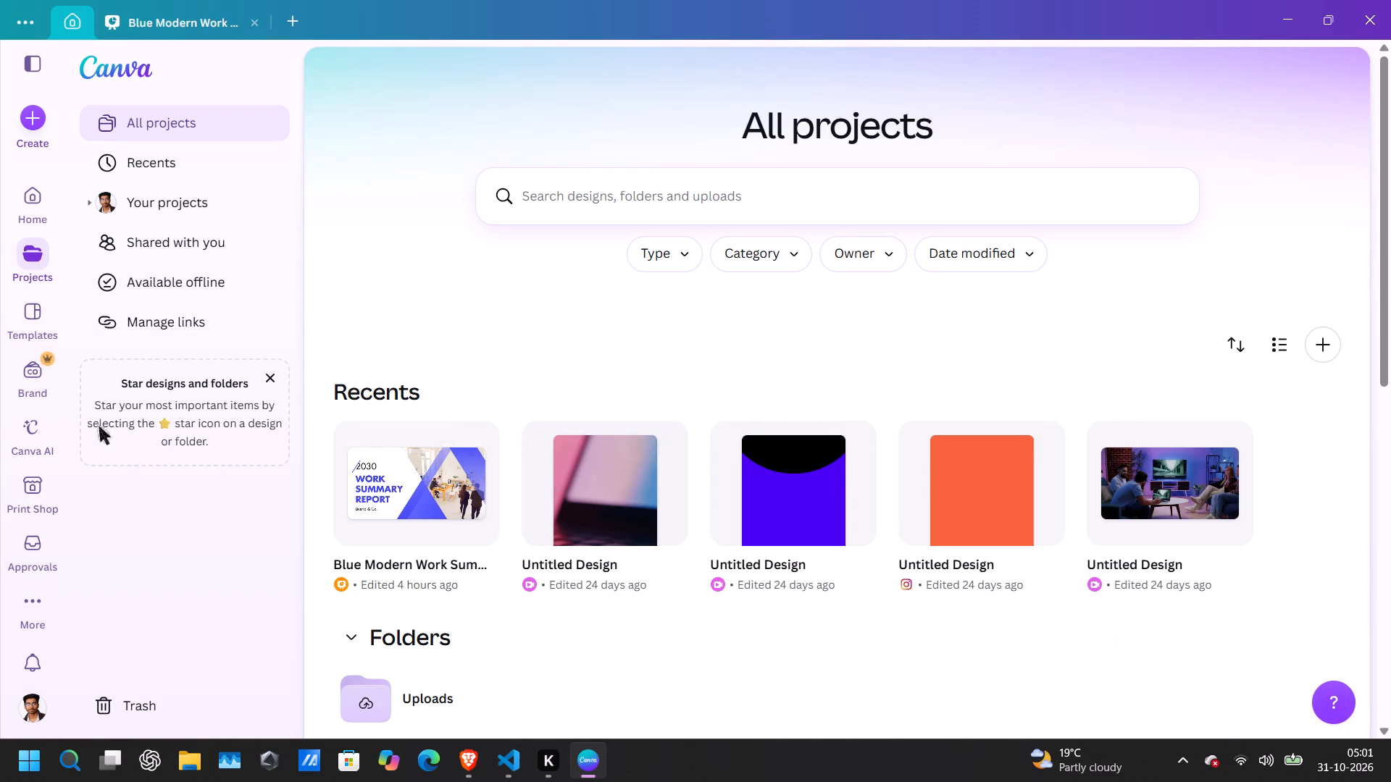
{"action": "left_click", "coordinate": [19, 303]}
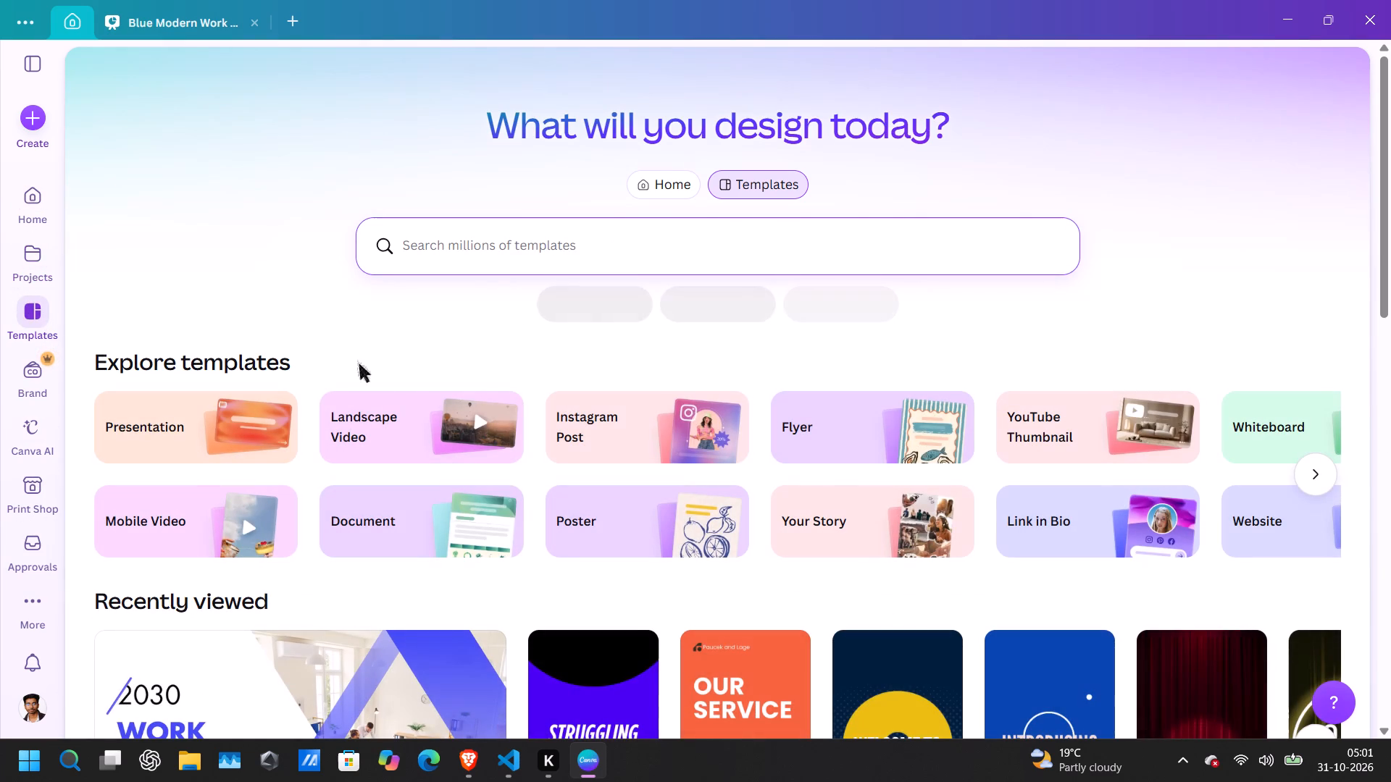
{"action": "left_click", "coordinate": [207, 431]}
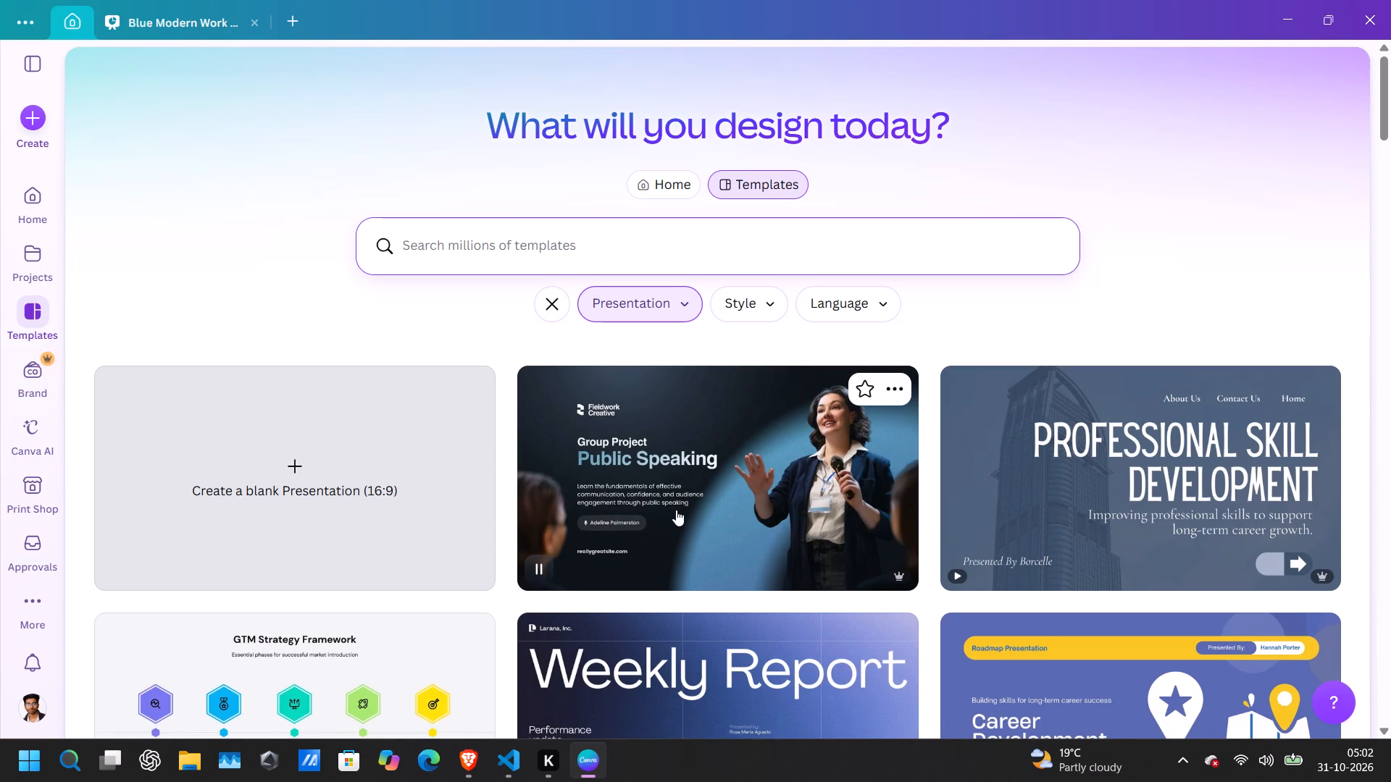
Preview the Black and Blue Modern Gradient Public Speaking Group Project Presentation template and open all 10 pages for customising.
{"action": "left_click", "coordinate": [676, 510]}
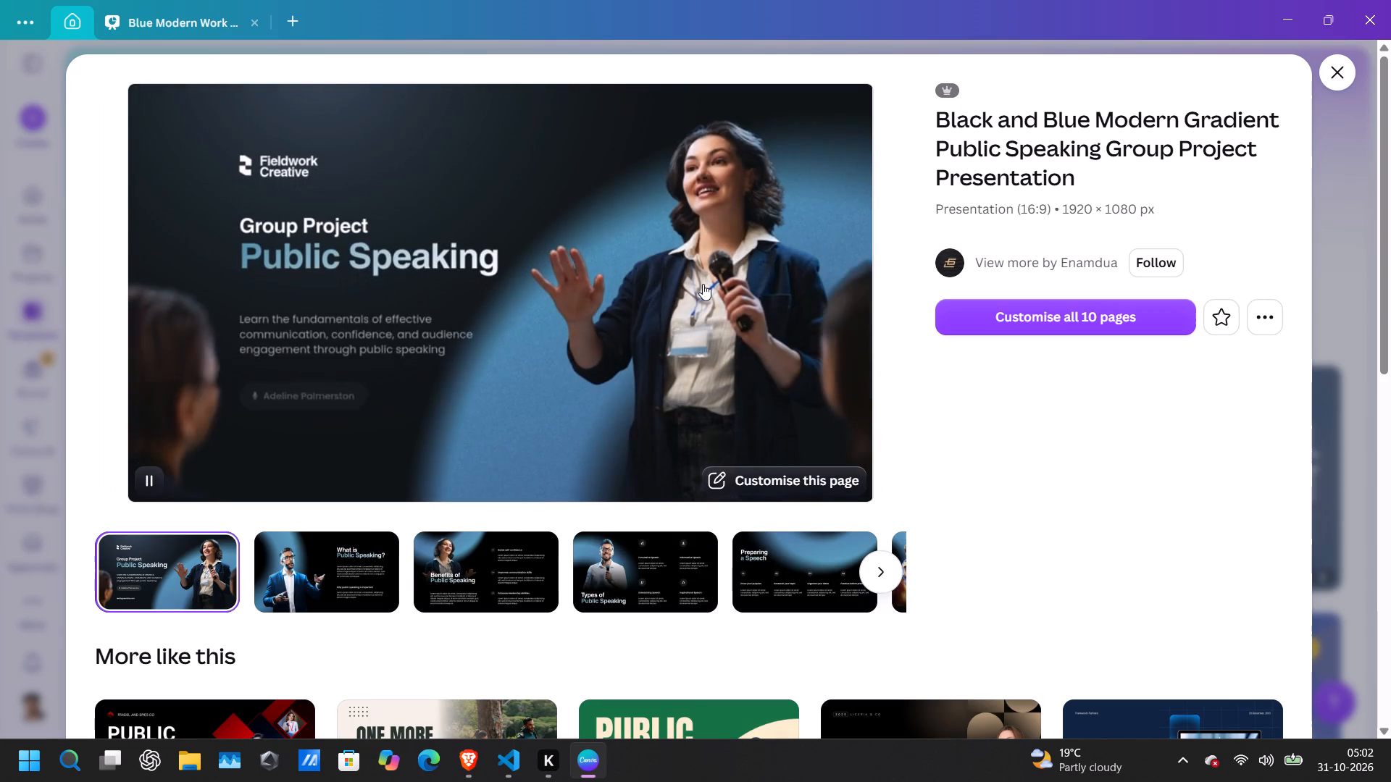
{"action": "scroll", "coordinate": [685, 337], "scroll_direction": "down", "scroll_amount": 4}
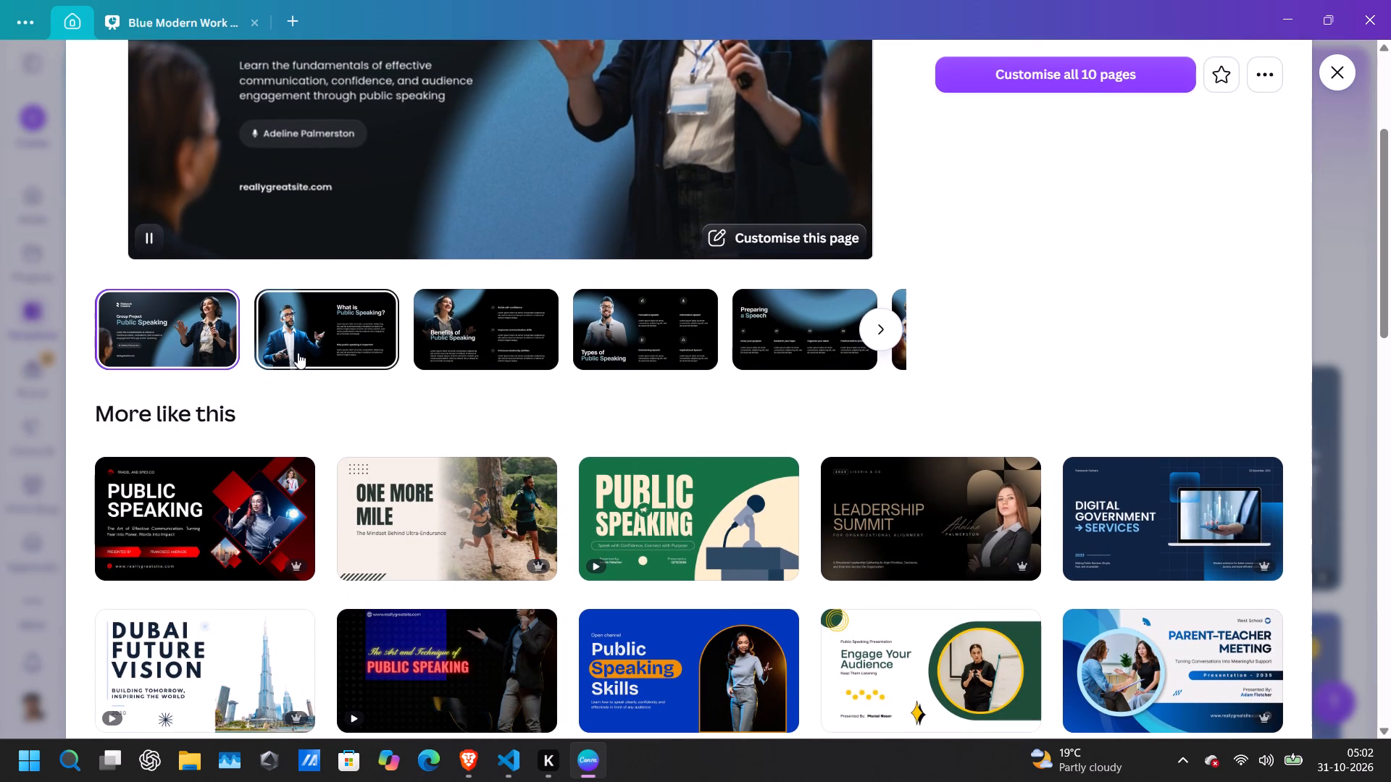
{"action": "left_click", "coordinate": [298, 353]}
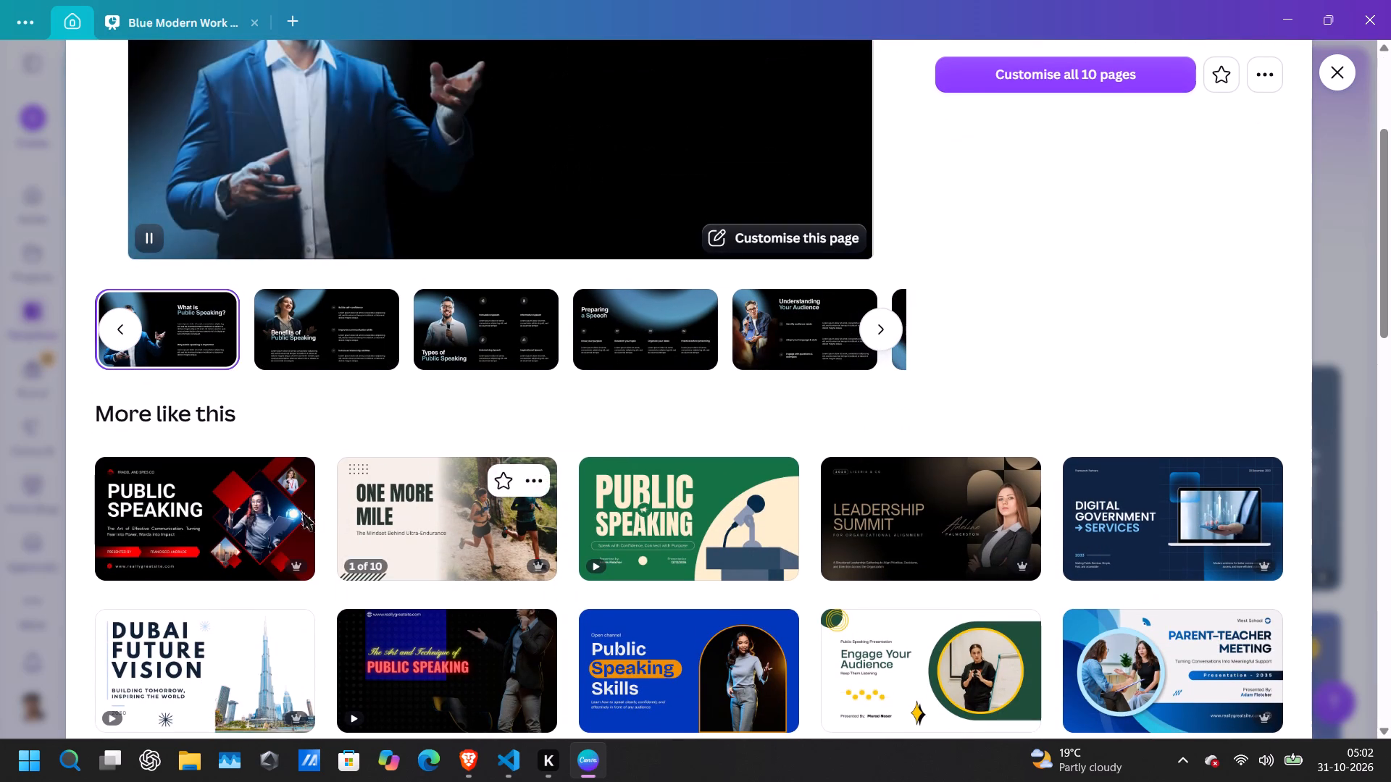
{"action": "double_click", "coordinate": [271, 507]}
{"action": "scroll", "coordinate": [506, 96], "scroll_direction": "up", "scroll_amount": 1}
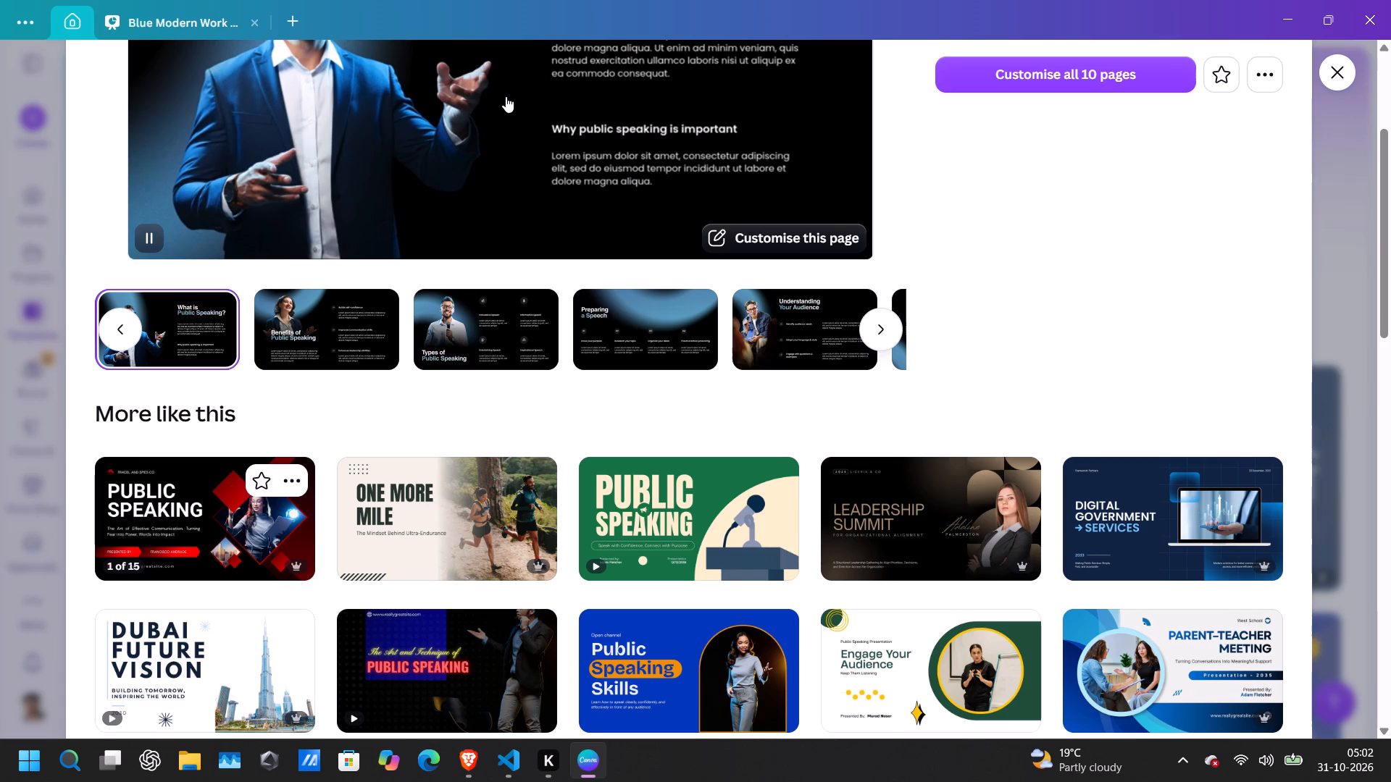
{"action": "scroll", "coordinate": [506, 96], "scroll_direction": "up", "scroll_amount": 2}
{"action": "left_click", "coordinate": [972, 319]}
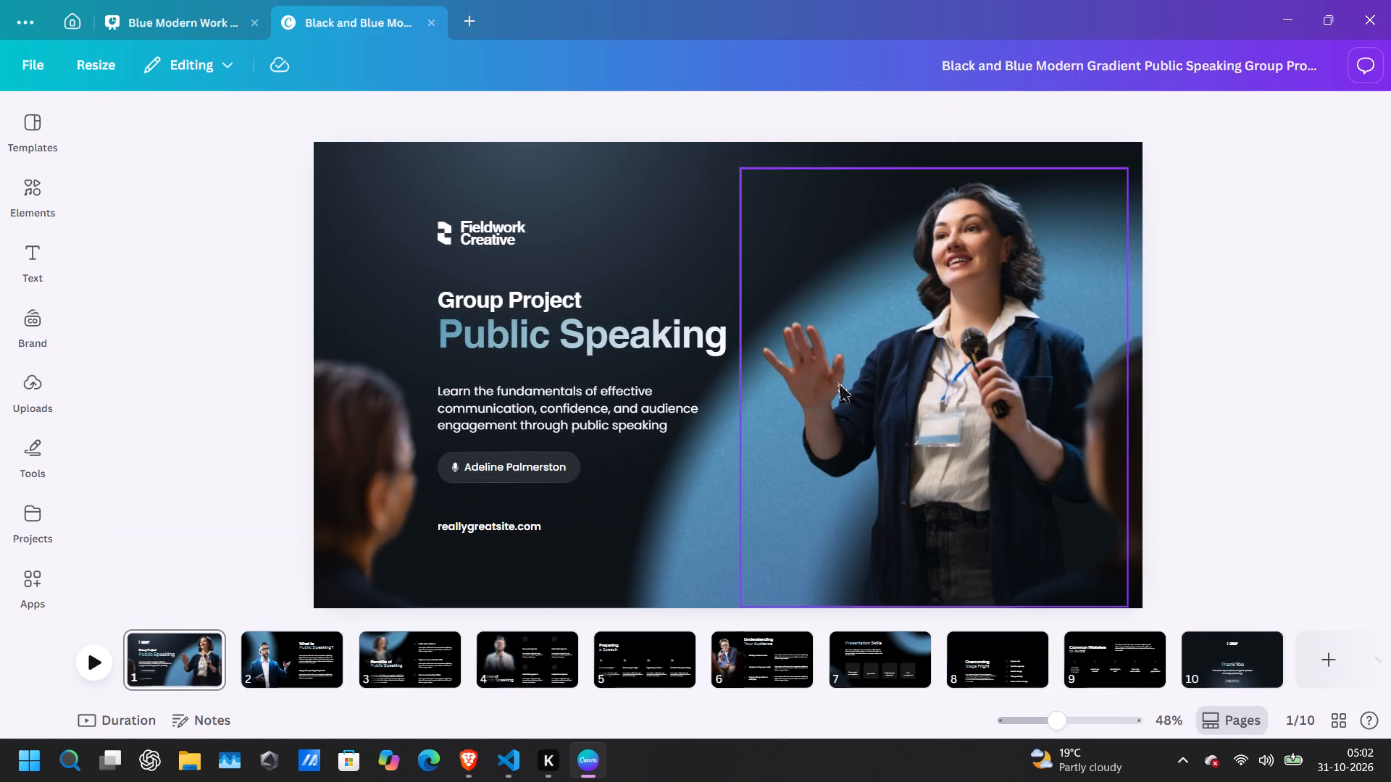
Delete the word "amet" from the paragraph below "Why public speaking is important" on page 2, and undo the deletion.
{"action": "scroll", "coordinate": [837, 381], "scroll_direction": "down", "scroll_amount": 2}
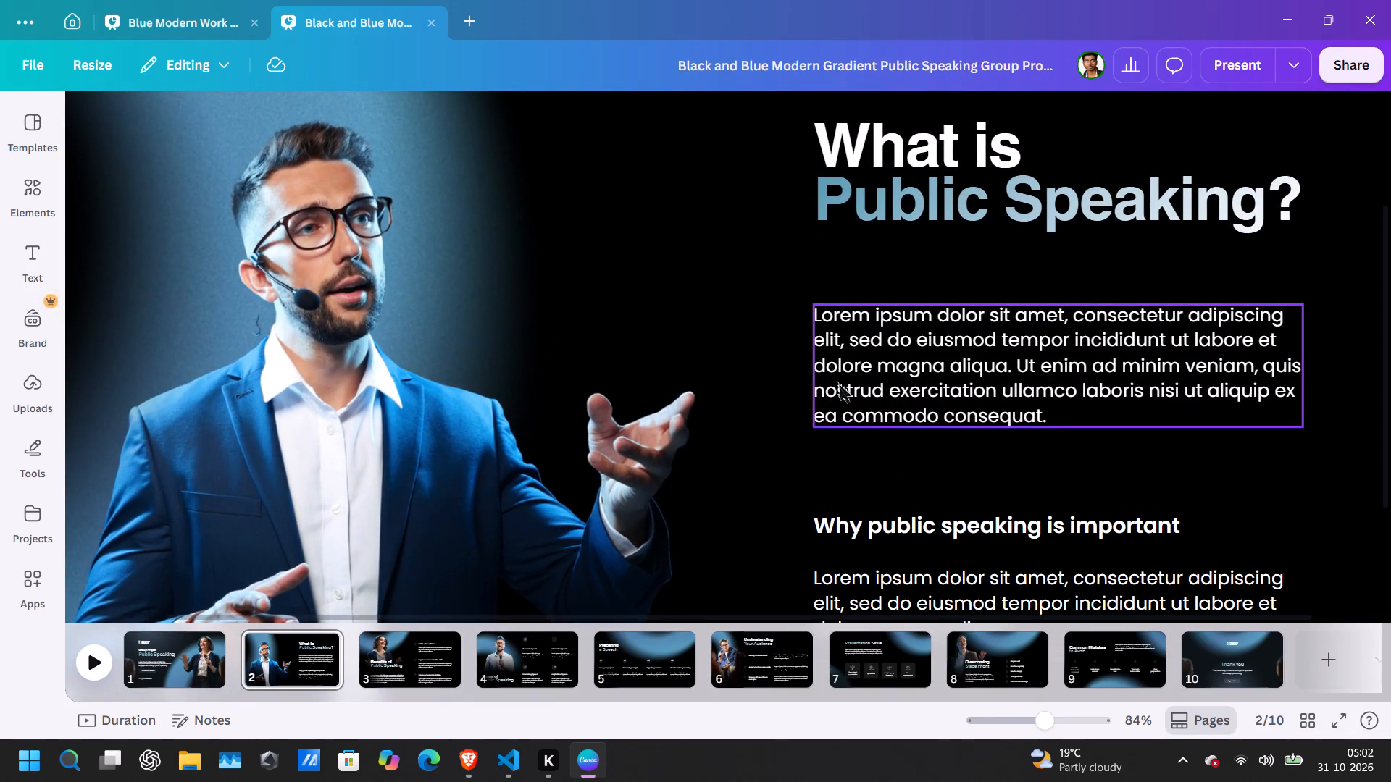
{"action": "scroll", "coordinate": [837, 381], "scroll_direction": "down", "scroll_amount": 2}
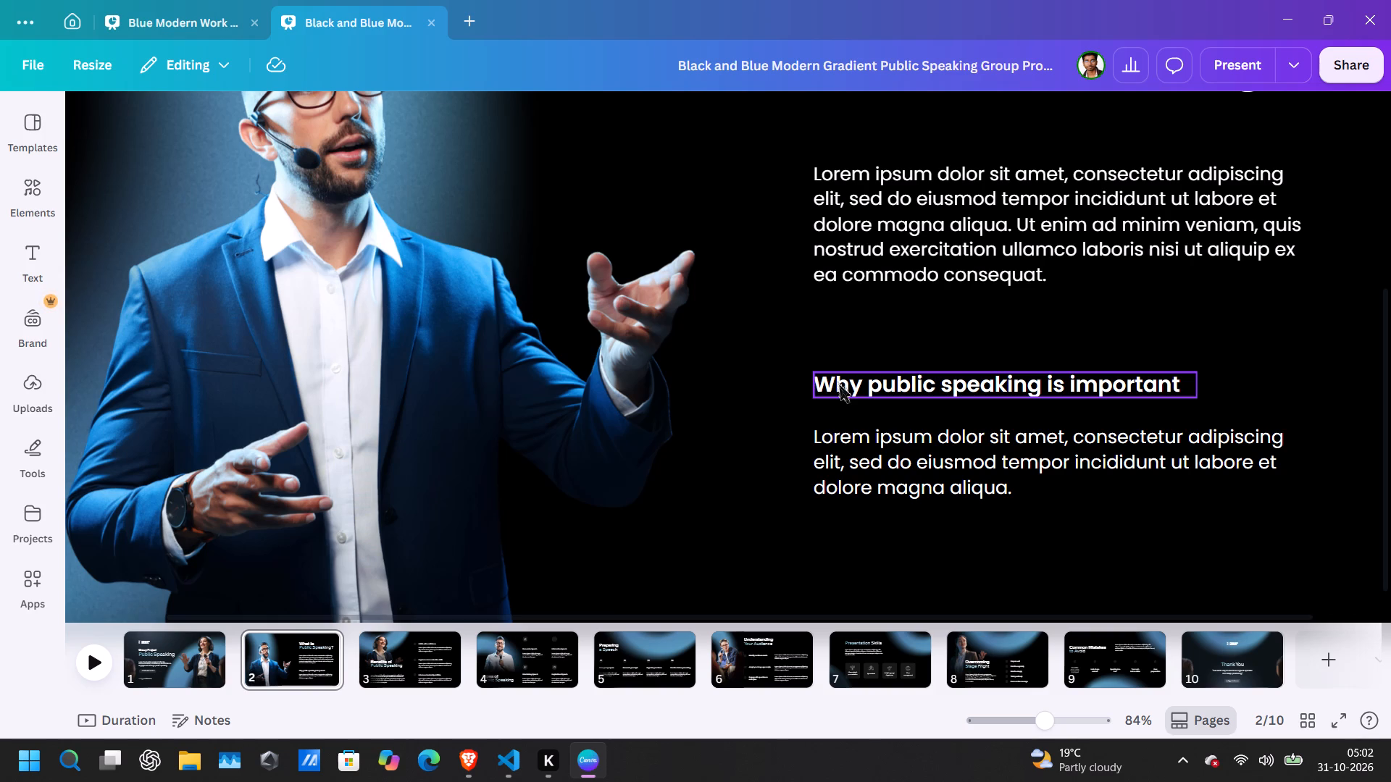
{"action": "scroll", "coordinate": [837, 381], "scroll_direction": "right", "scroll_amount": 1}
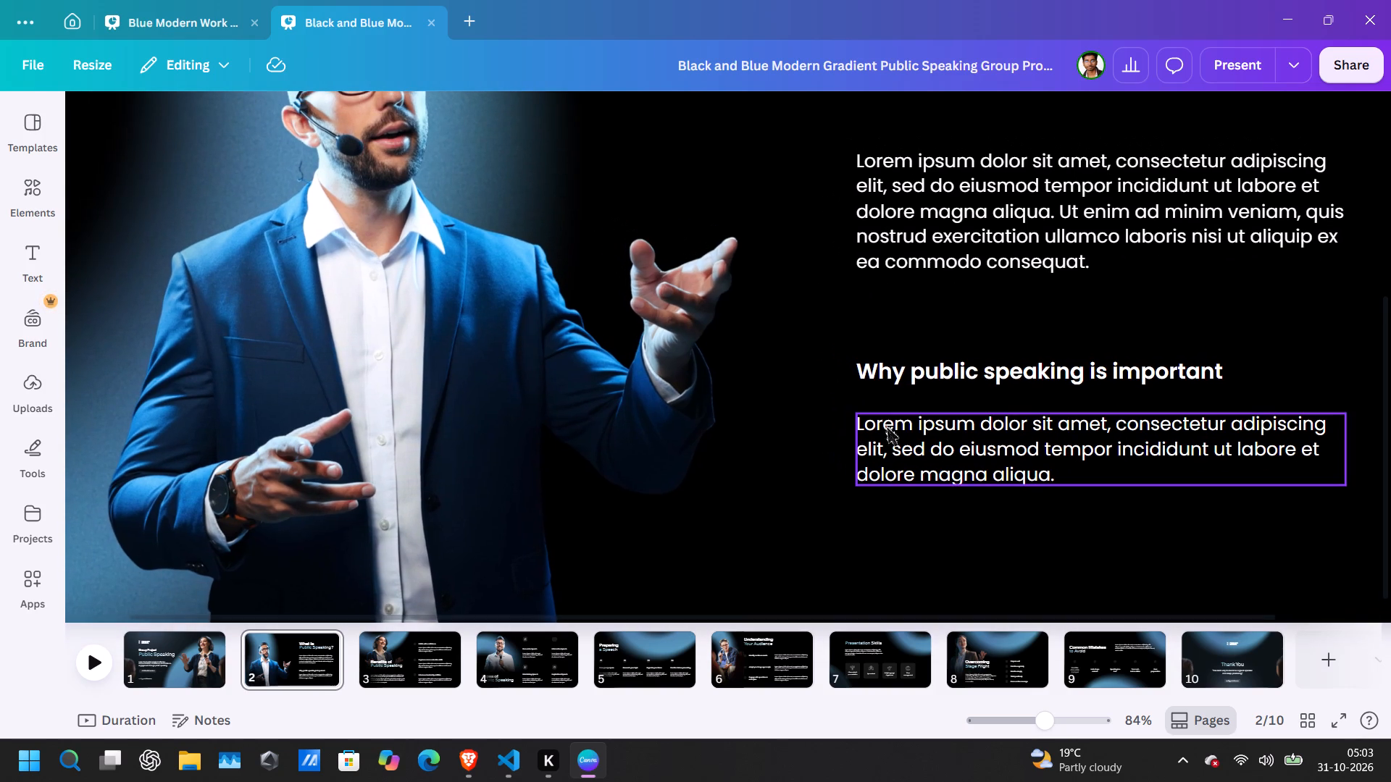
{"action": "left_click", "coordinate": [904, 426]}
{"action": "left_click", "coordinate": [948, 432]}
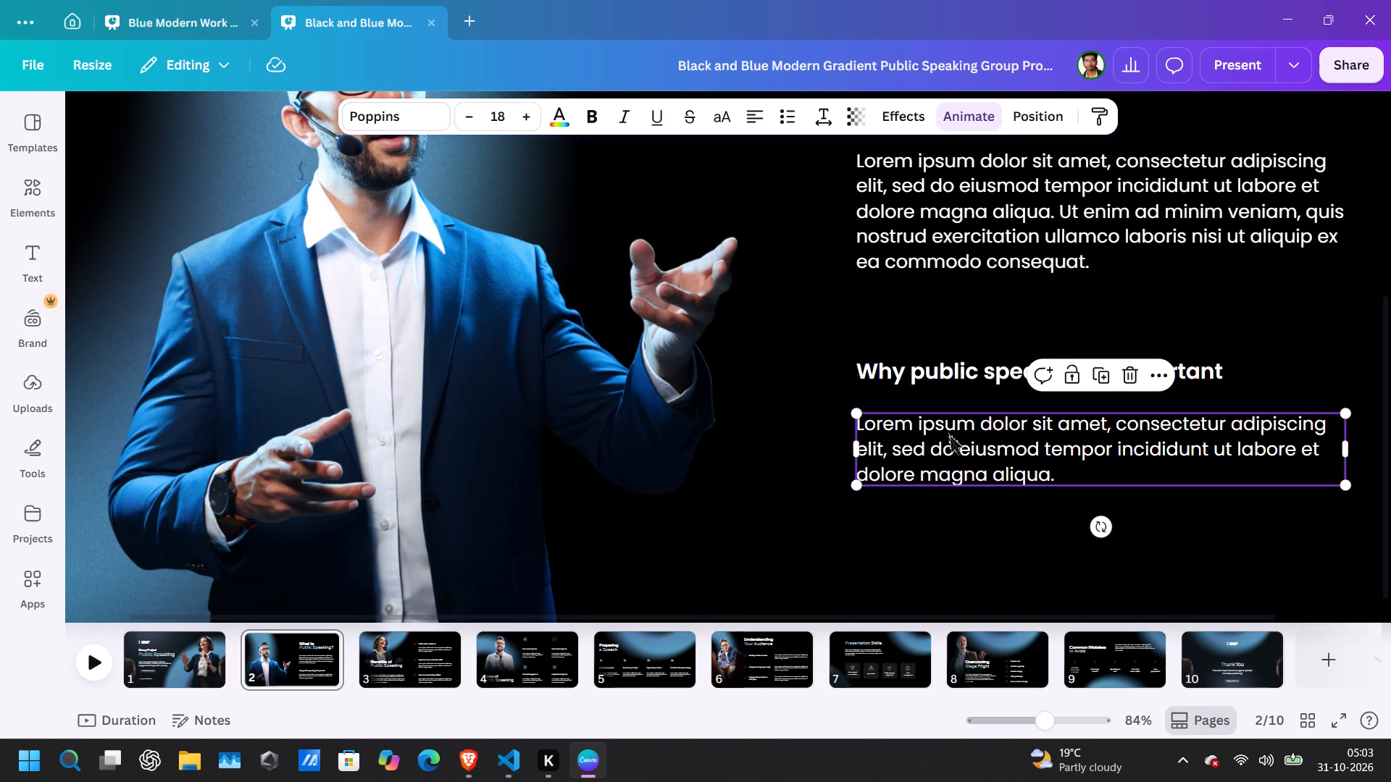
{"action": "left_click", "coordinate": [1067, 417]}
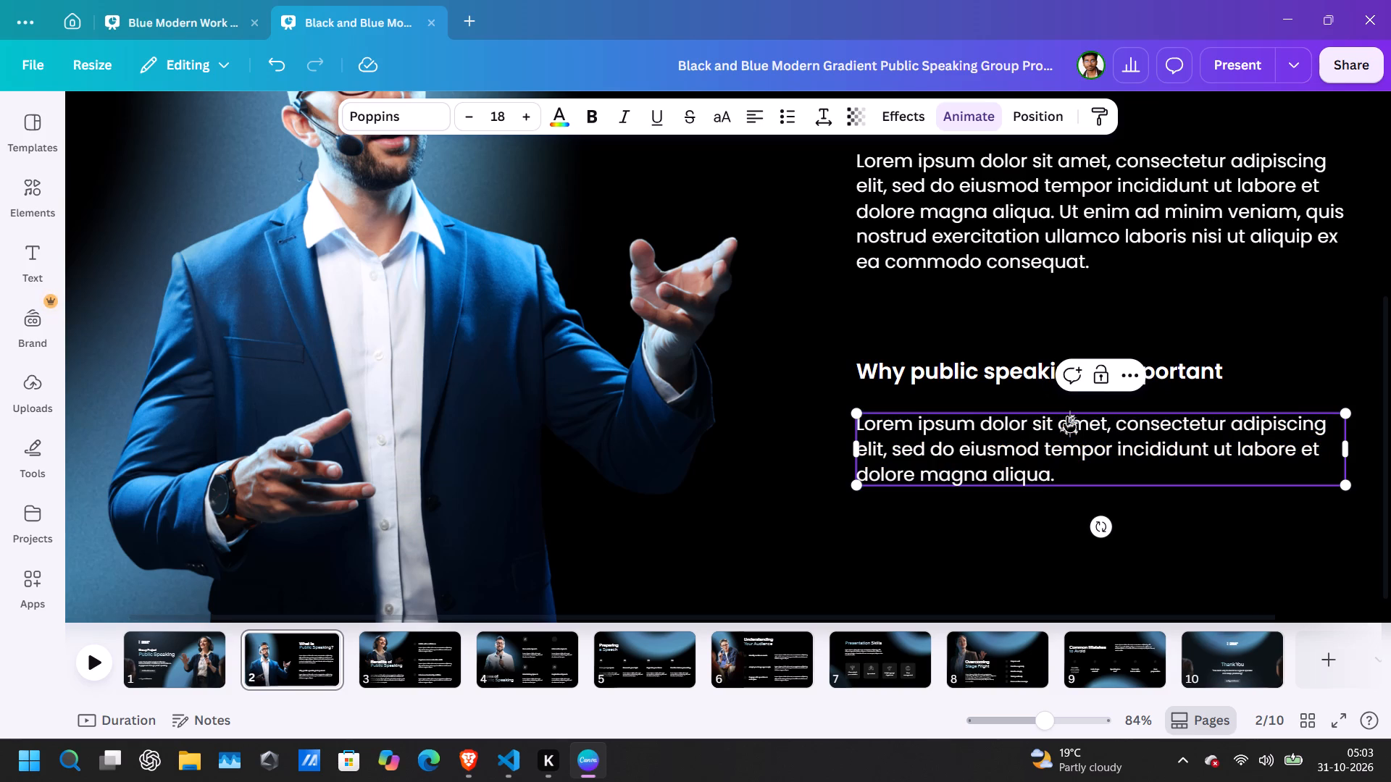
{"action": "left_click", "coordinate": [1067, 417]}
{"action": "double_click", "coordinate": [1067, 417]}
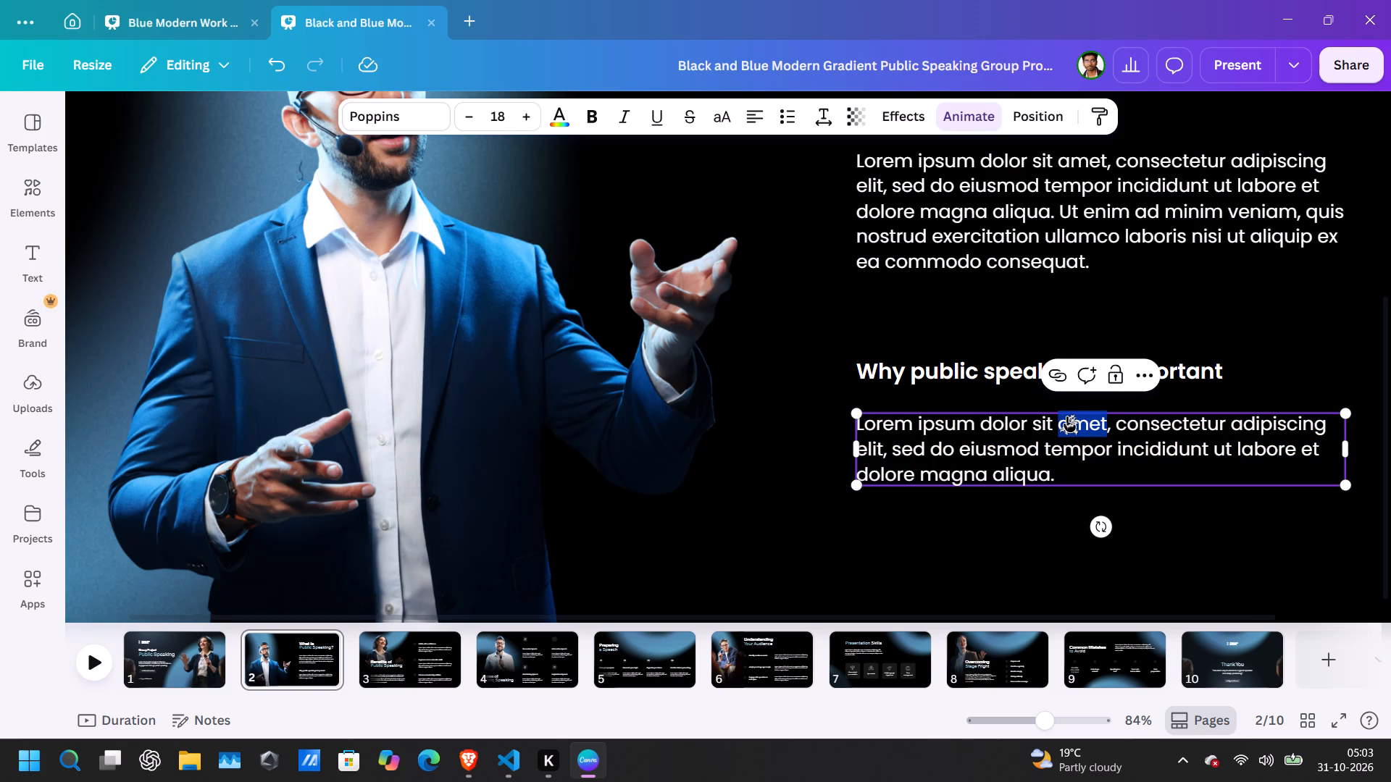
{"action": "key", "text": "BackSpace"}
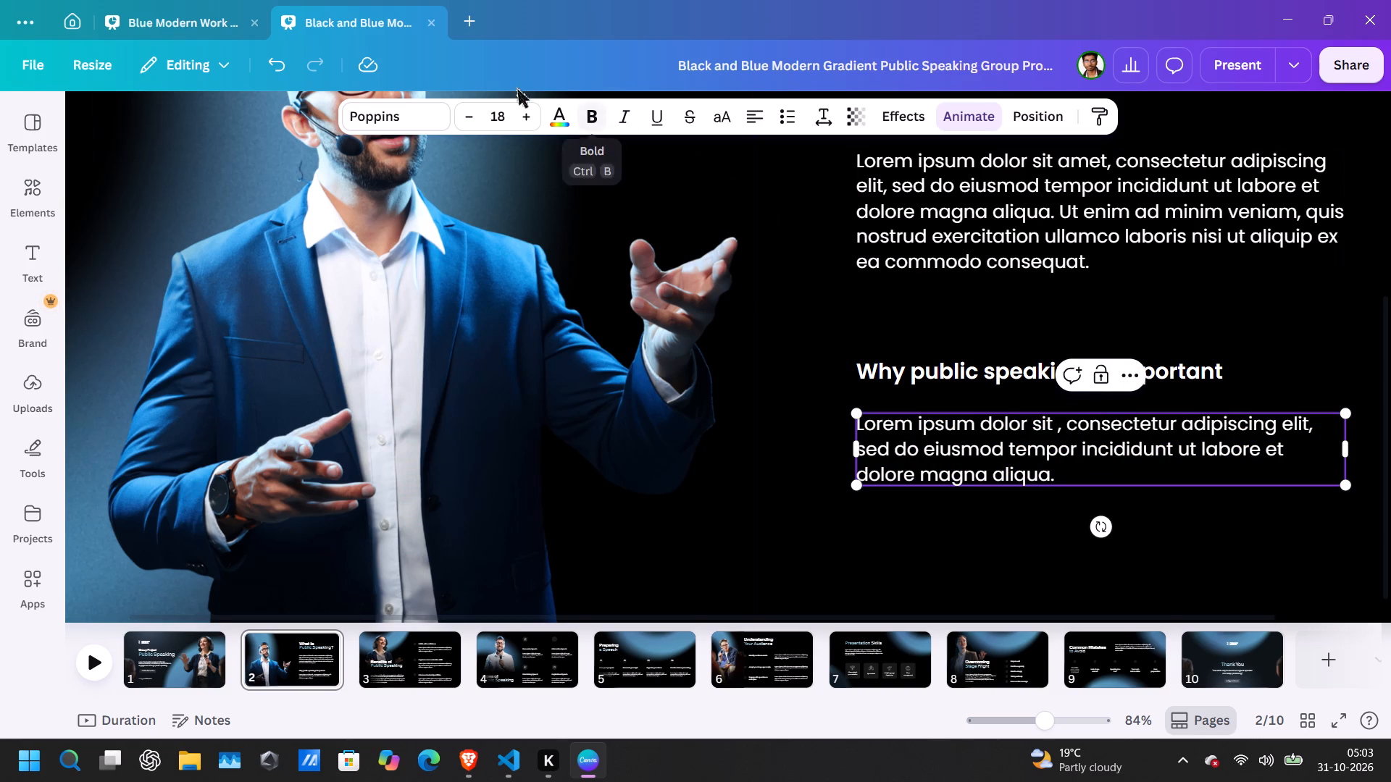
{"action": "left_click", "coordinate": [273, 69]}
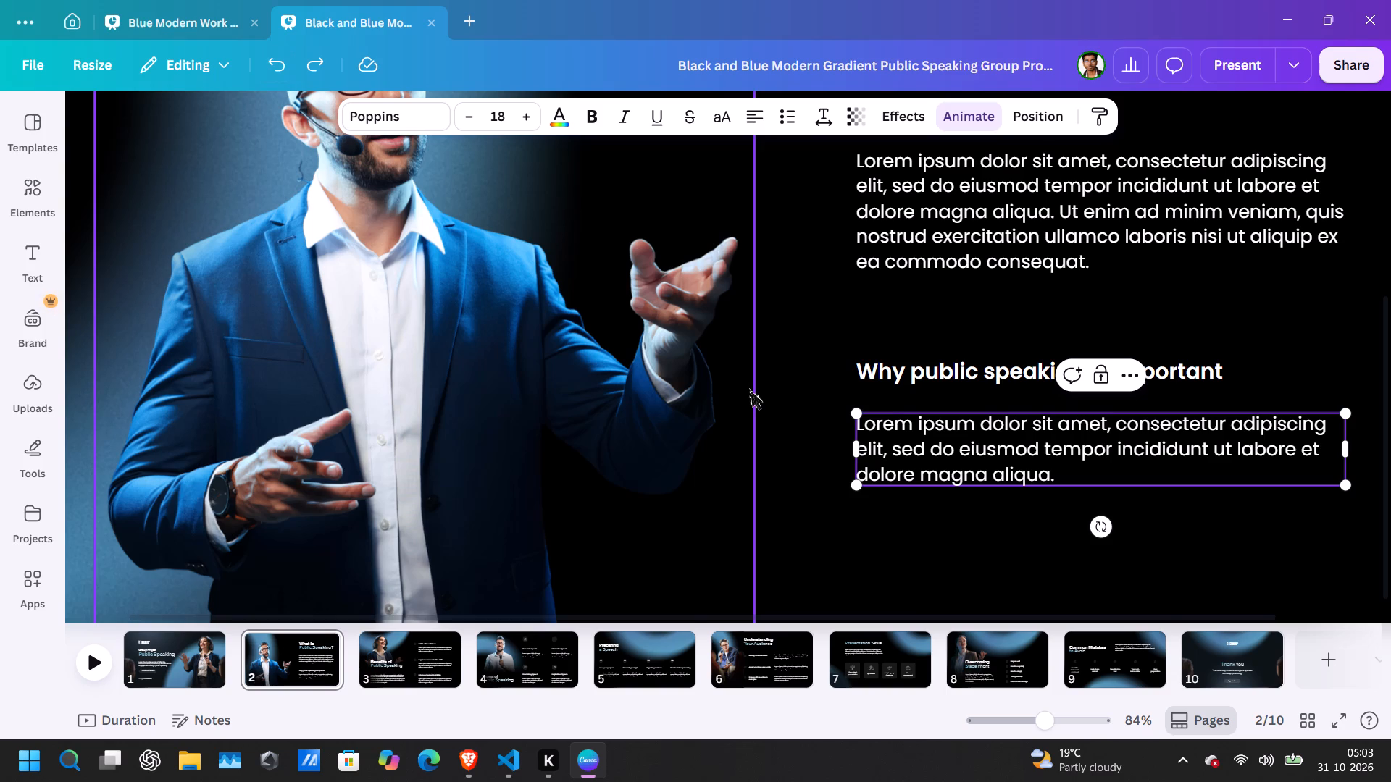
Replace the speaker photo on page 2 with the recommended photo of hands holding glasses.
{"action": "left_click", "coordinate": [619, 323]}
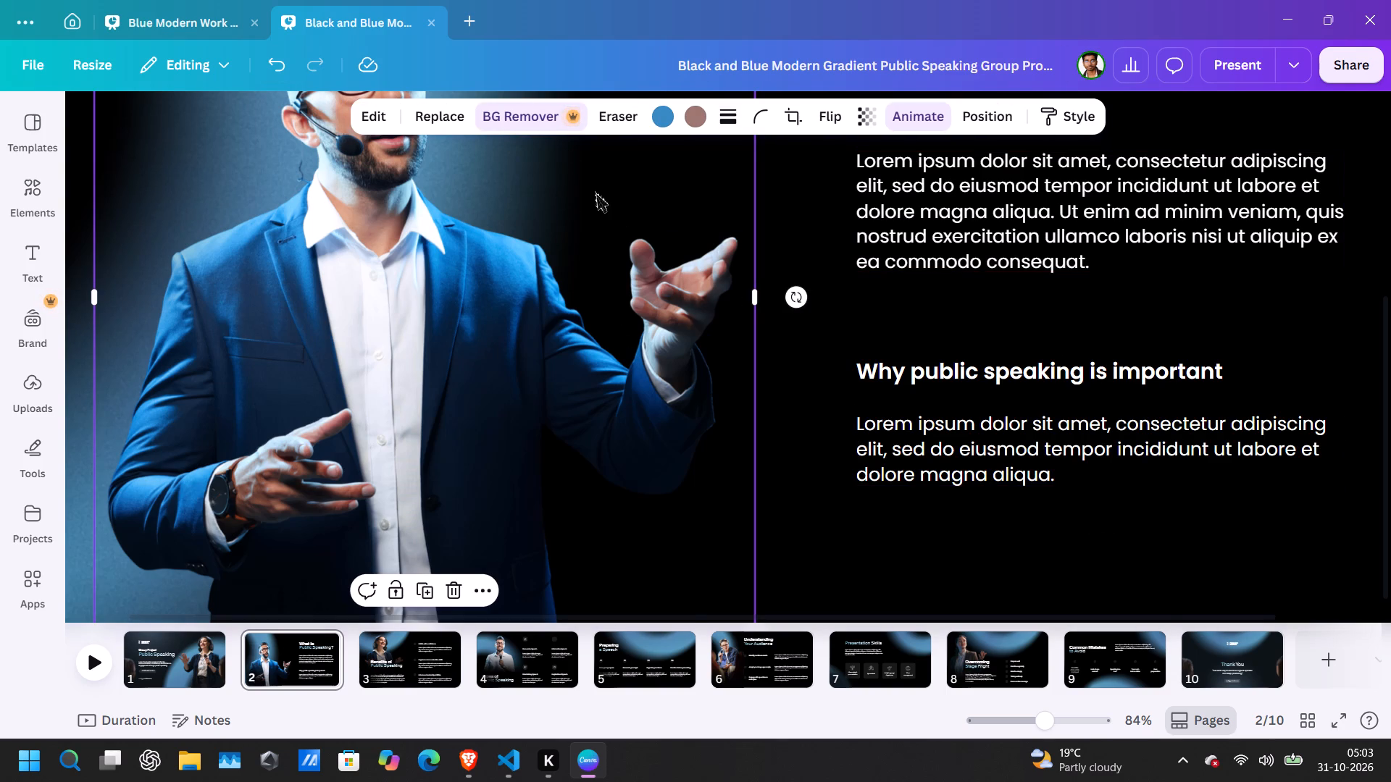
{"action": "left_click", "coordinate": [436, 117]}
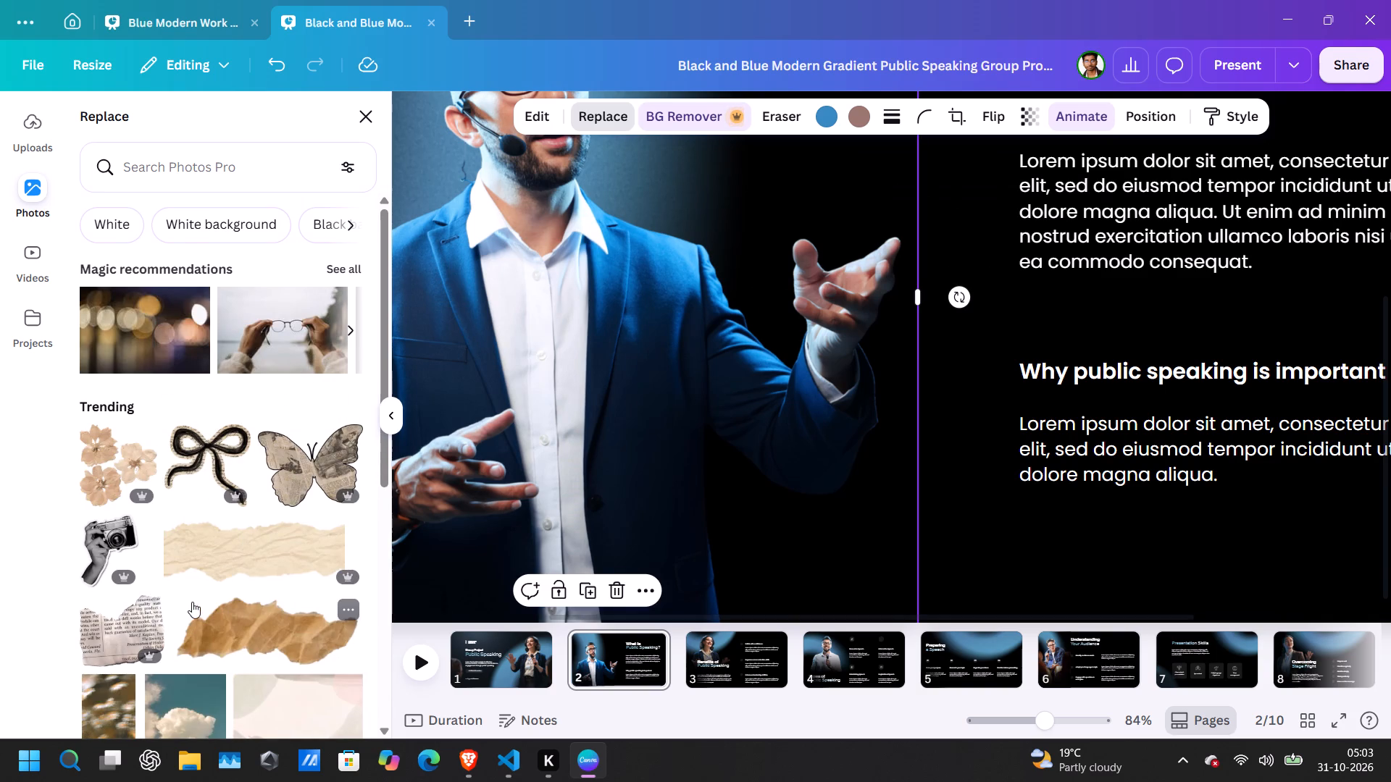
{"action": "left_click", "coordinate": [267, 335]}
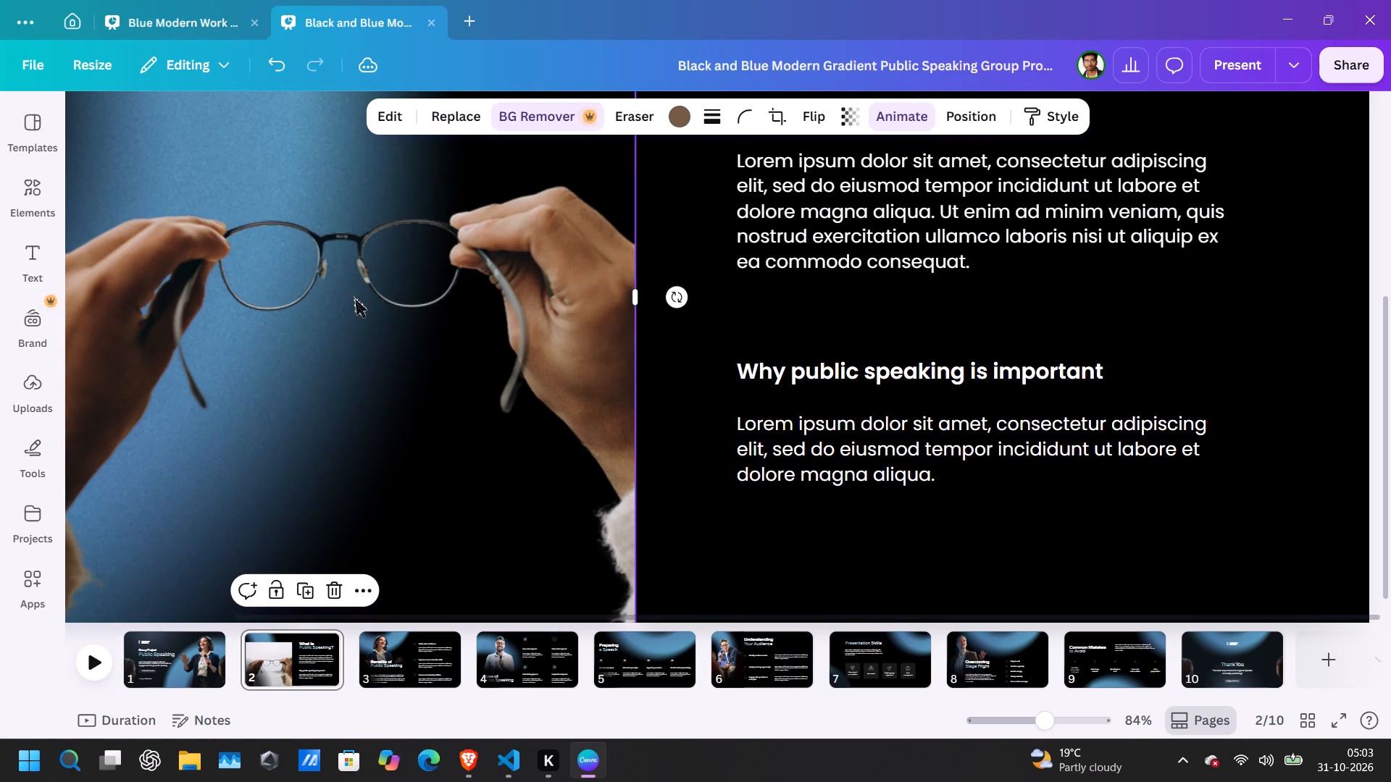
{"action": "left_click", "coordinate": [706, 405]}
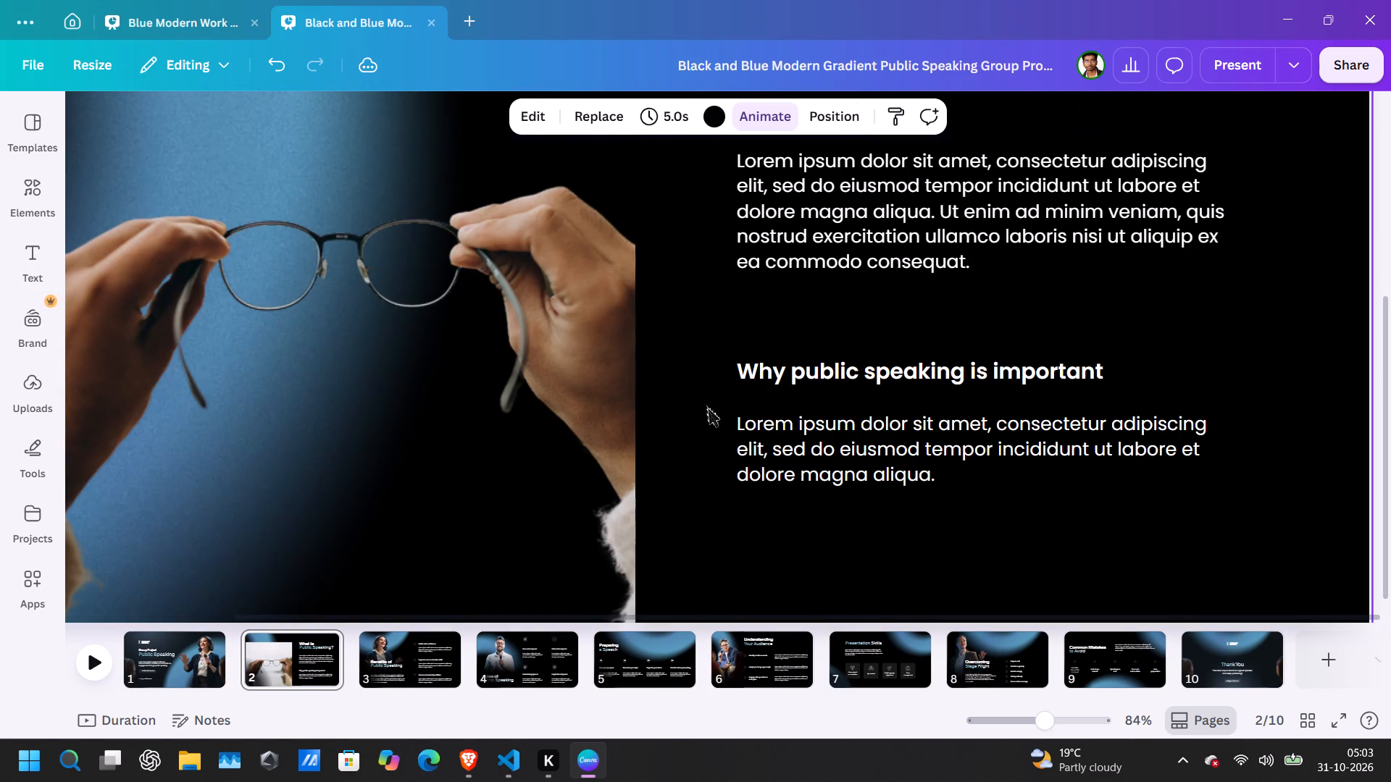
Replace the glasses photo on page 2 with the recommended close-up photo of a brown eye.
{"action": "left_click", "coordinate": [575, 356]}
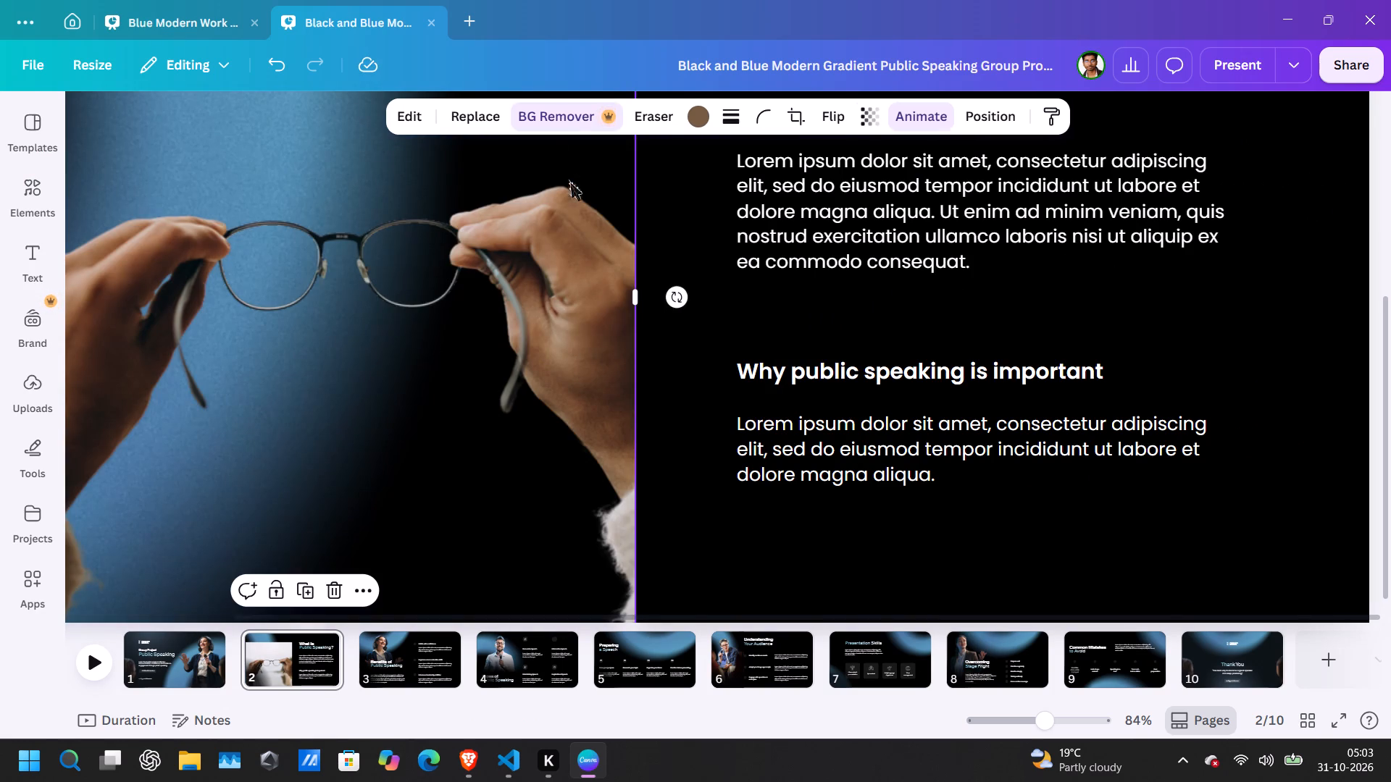
{"action": "left_click", "coordinate": [454, 123]}
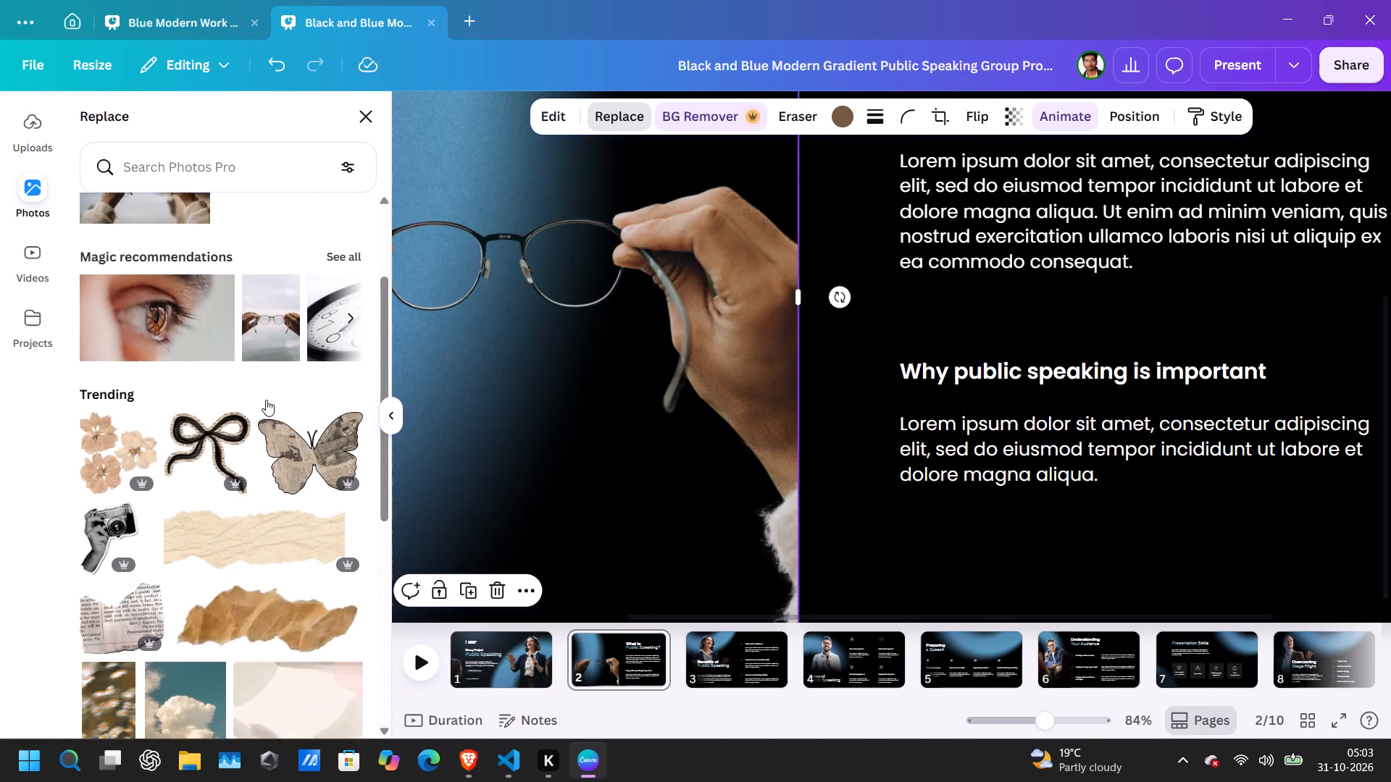
{"action": "left_click", "coordinate": [186, 209]}
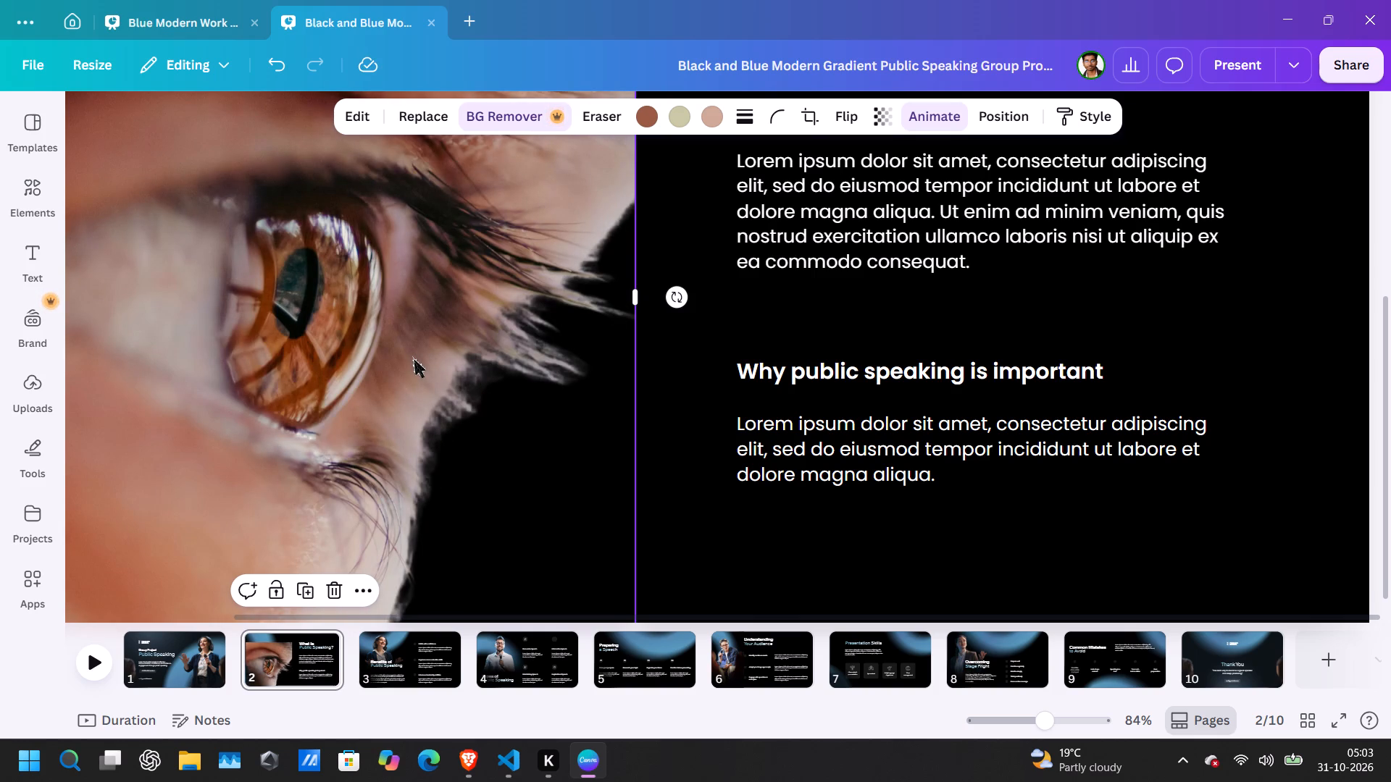
{"action": "left_click", "coordinate": [692, 455]}
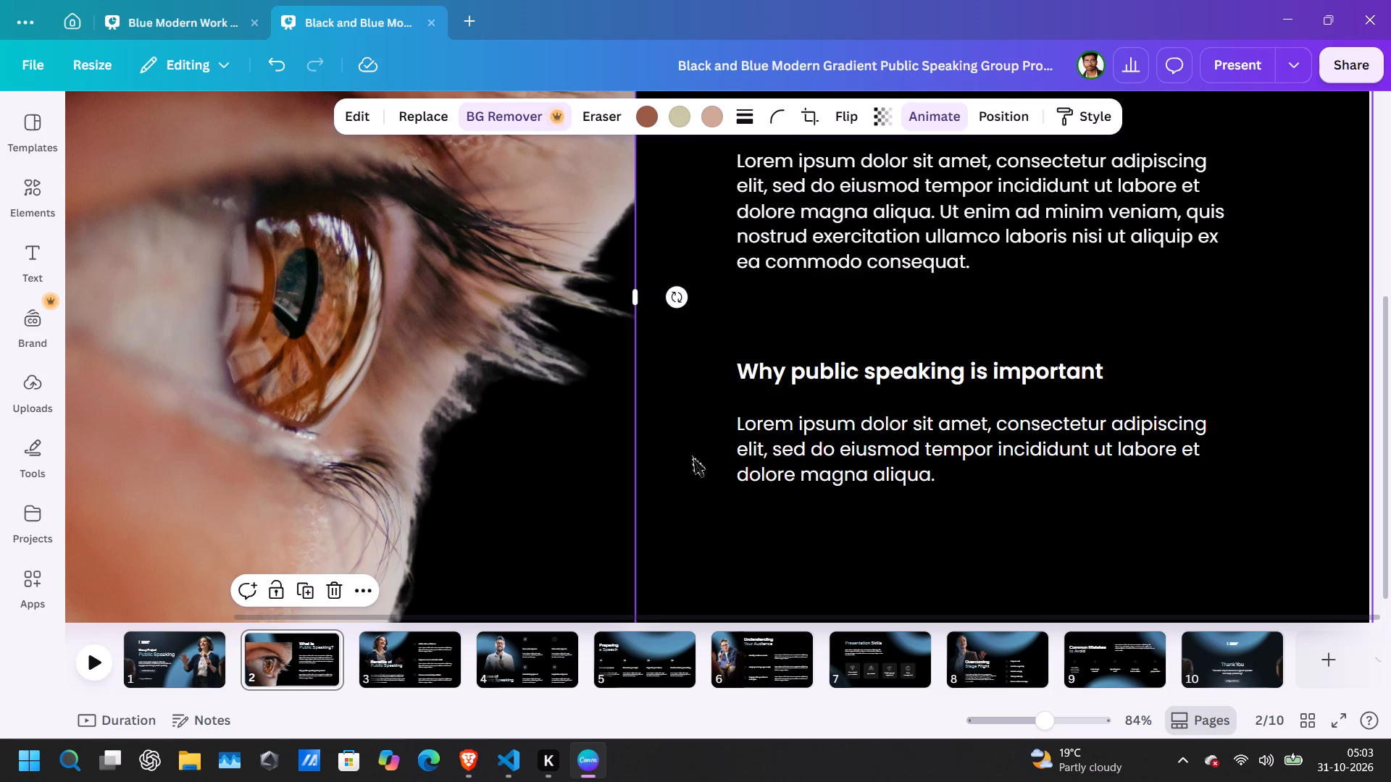
{"action": "scroll", "coordinate": [692, 455], "scroll_direction": "up", "scroll_amount": 1}
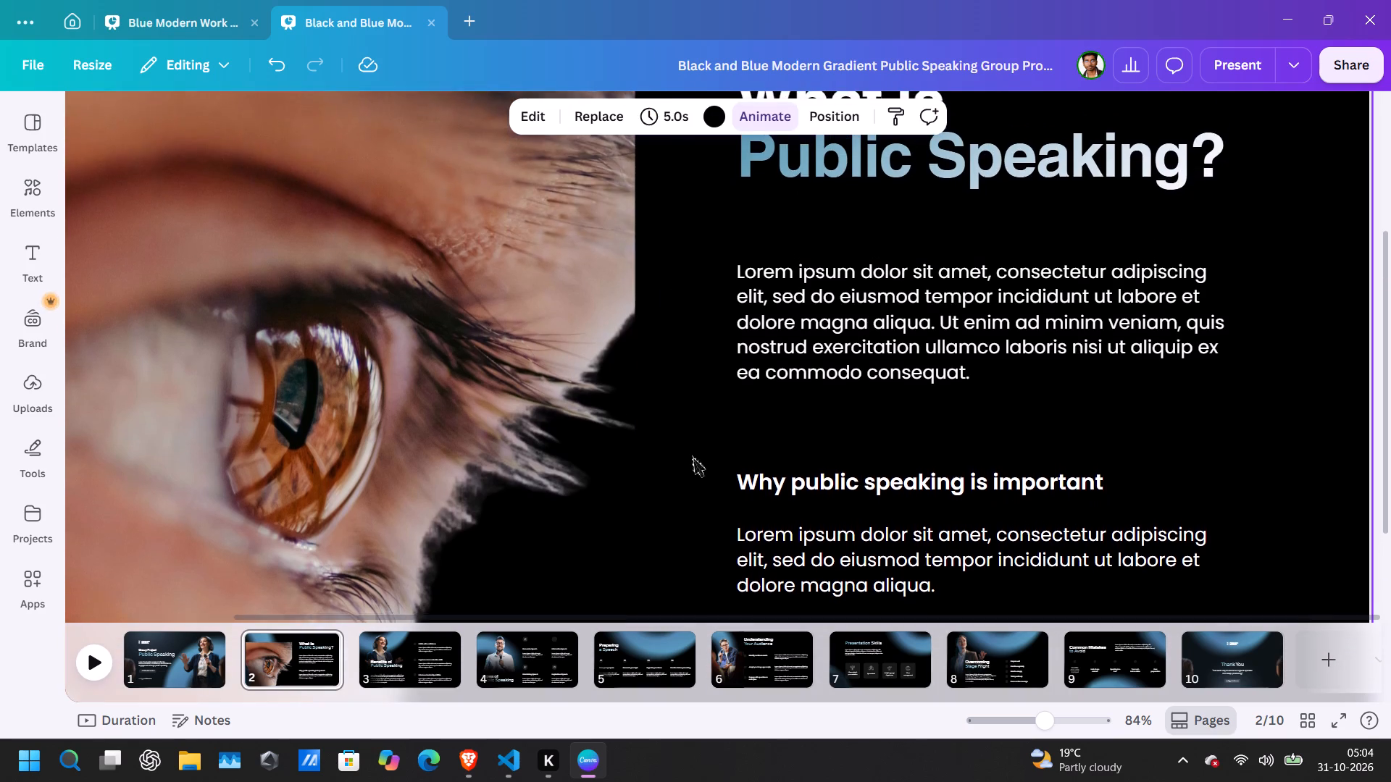
{"action": "scroll", "coordinate": [692, 455], "scroll_direction": "up", "scroll_amount": 2}
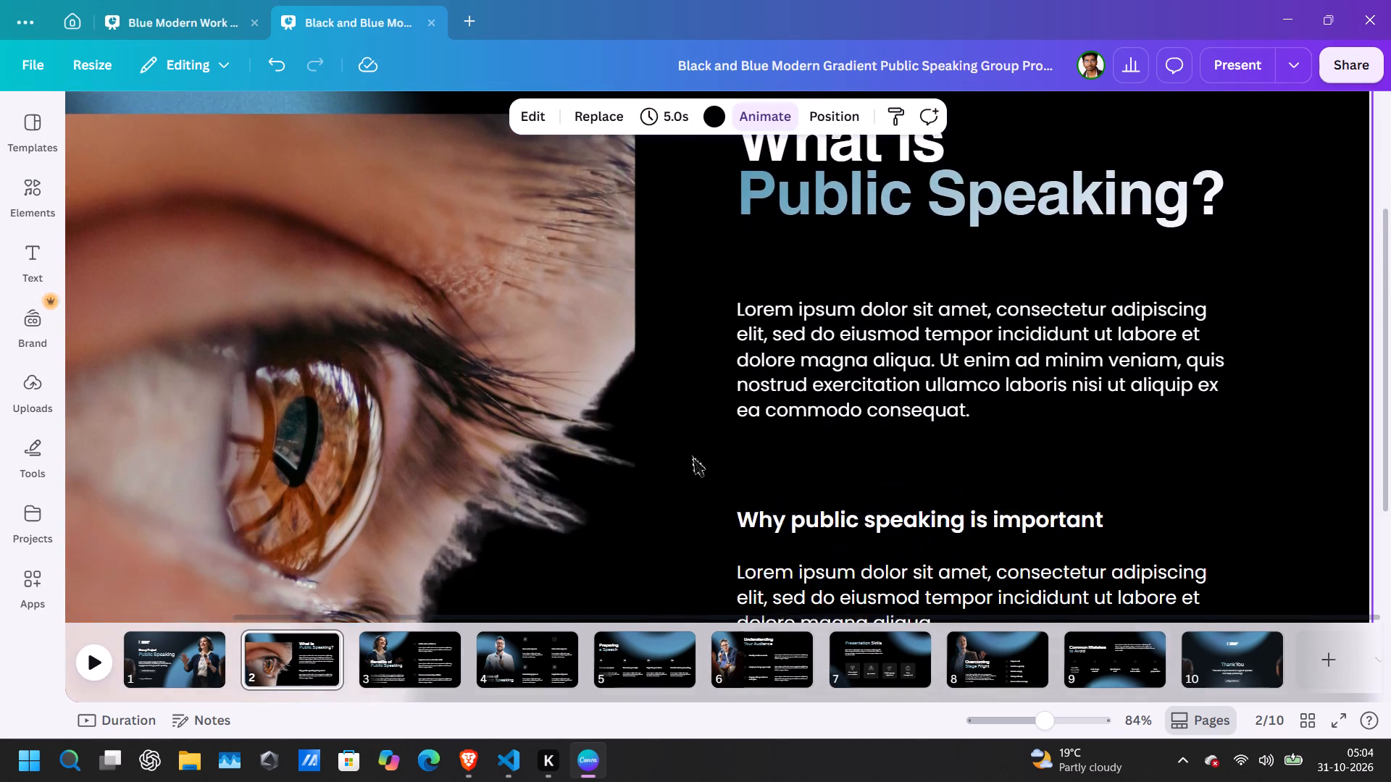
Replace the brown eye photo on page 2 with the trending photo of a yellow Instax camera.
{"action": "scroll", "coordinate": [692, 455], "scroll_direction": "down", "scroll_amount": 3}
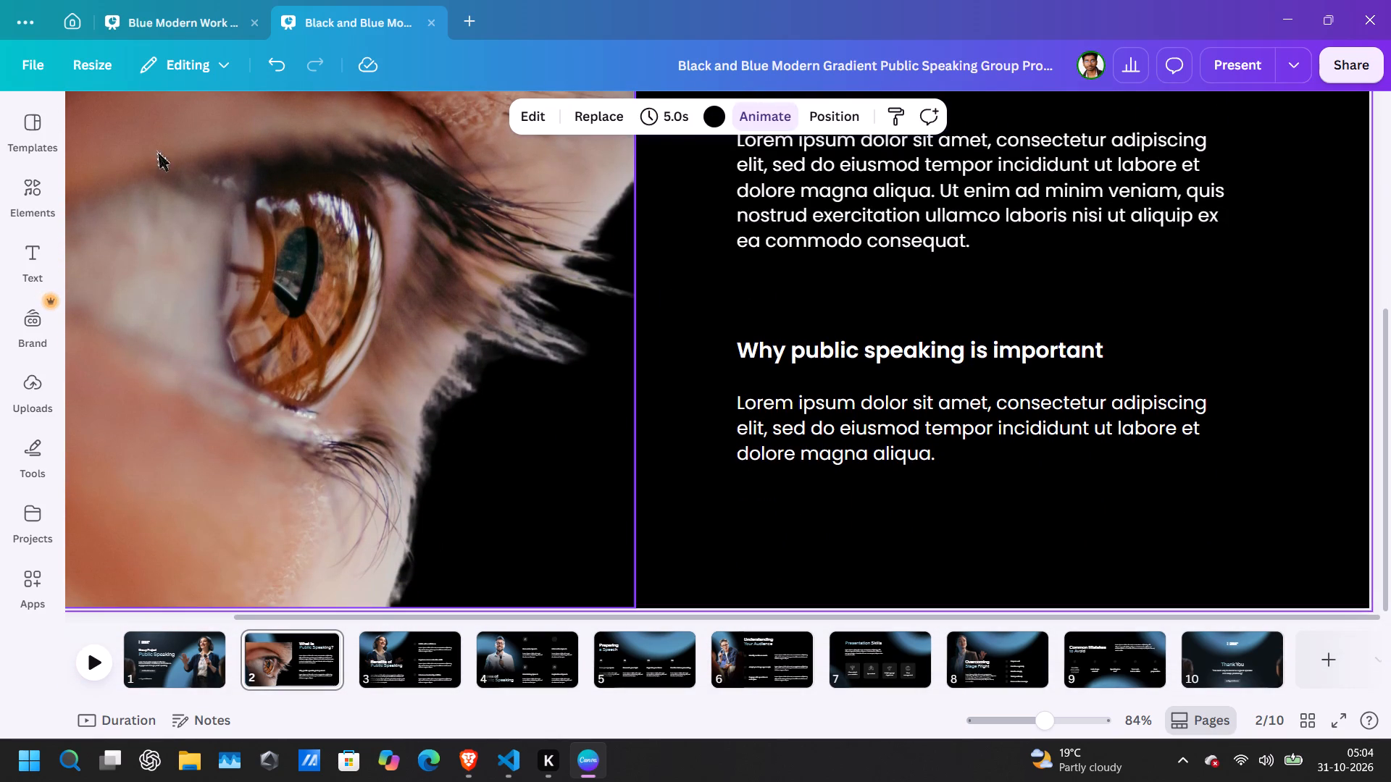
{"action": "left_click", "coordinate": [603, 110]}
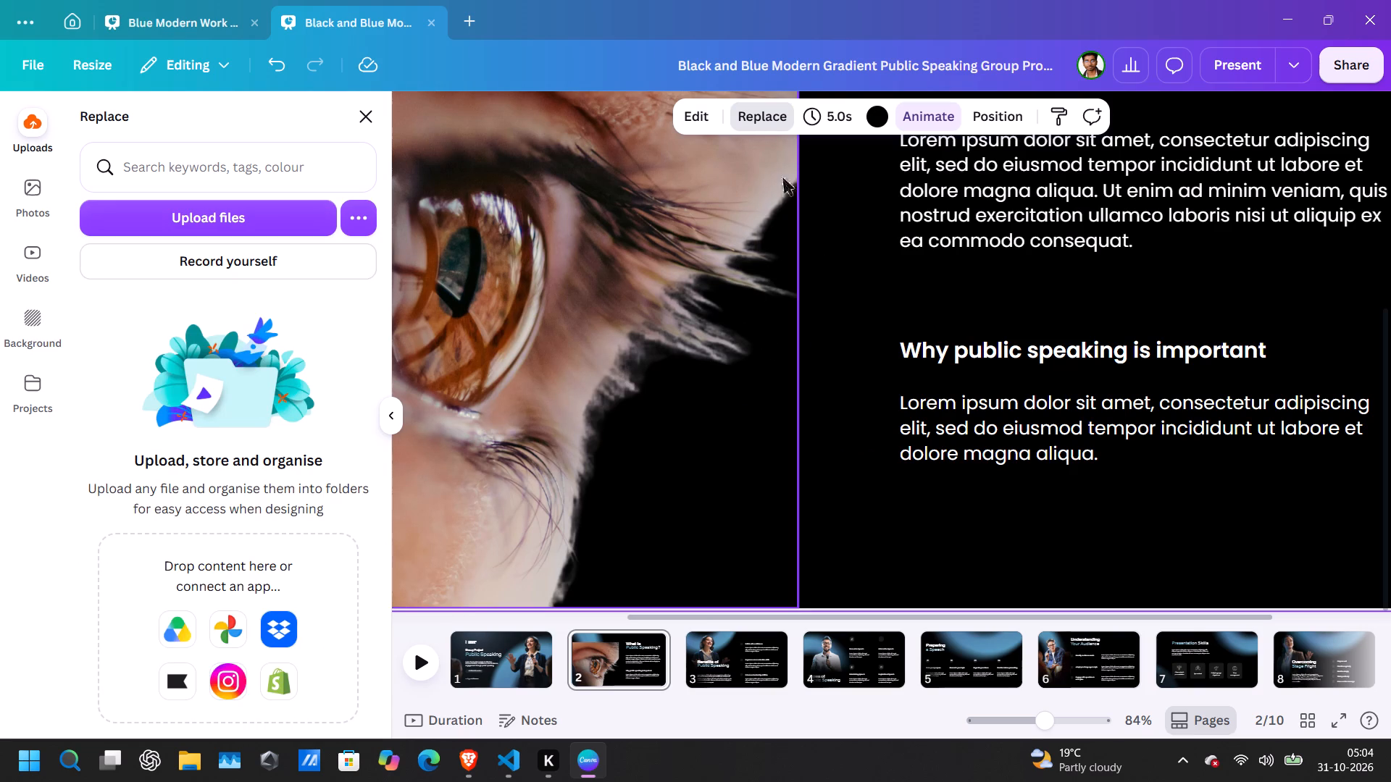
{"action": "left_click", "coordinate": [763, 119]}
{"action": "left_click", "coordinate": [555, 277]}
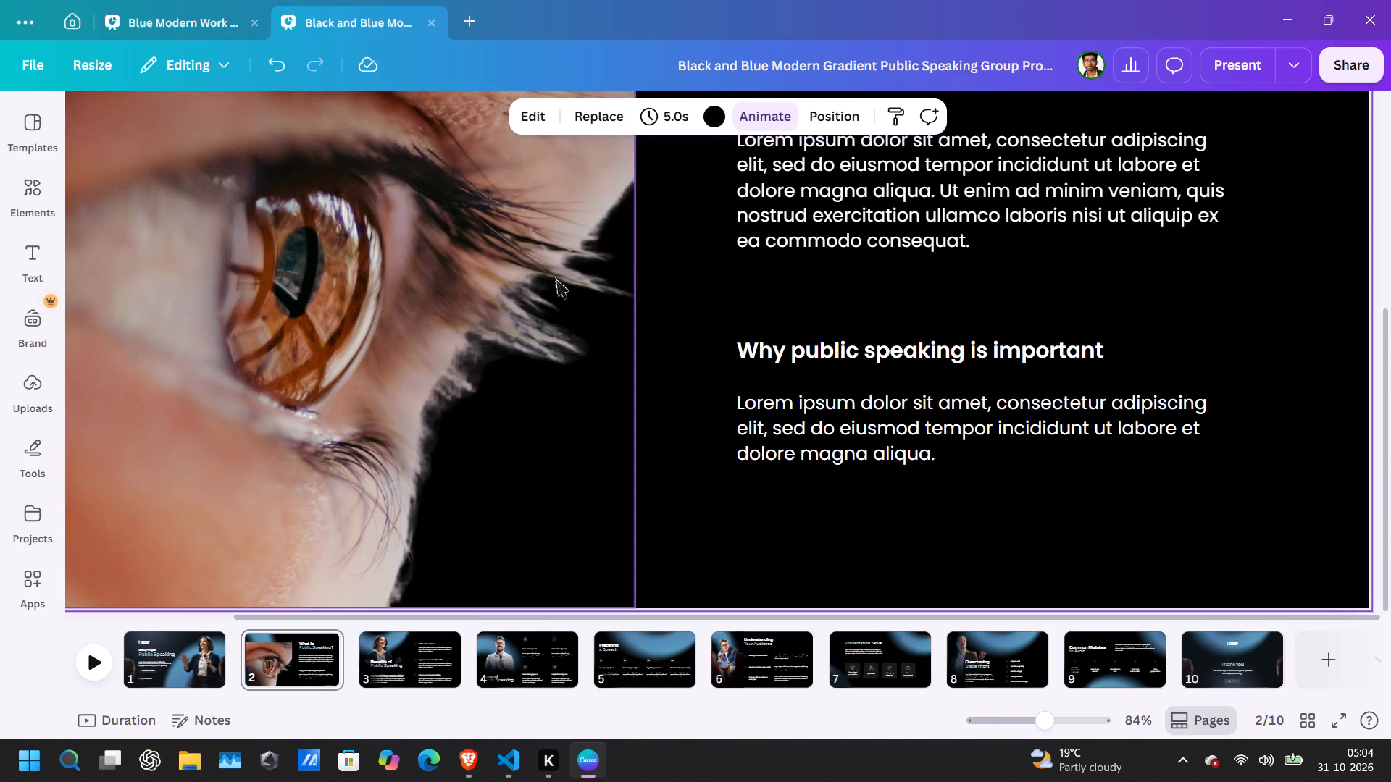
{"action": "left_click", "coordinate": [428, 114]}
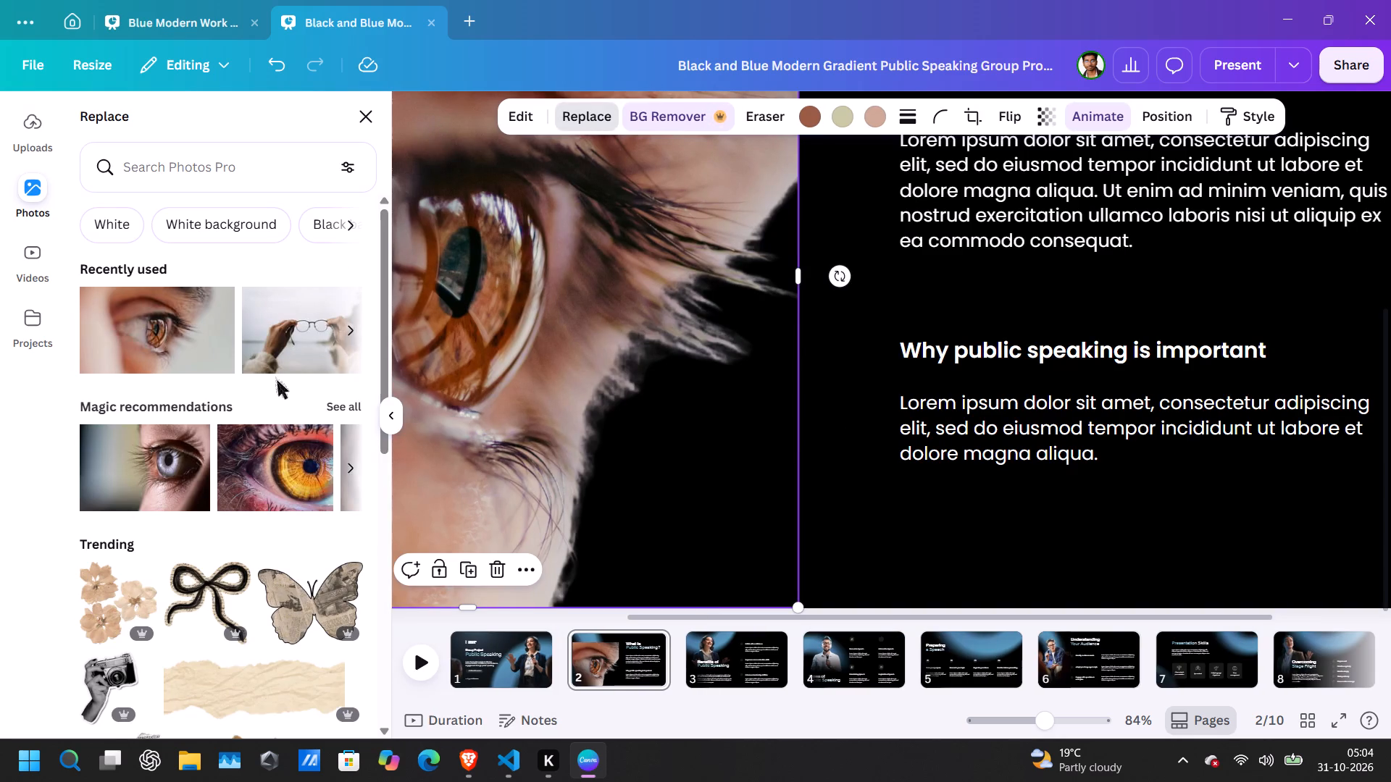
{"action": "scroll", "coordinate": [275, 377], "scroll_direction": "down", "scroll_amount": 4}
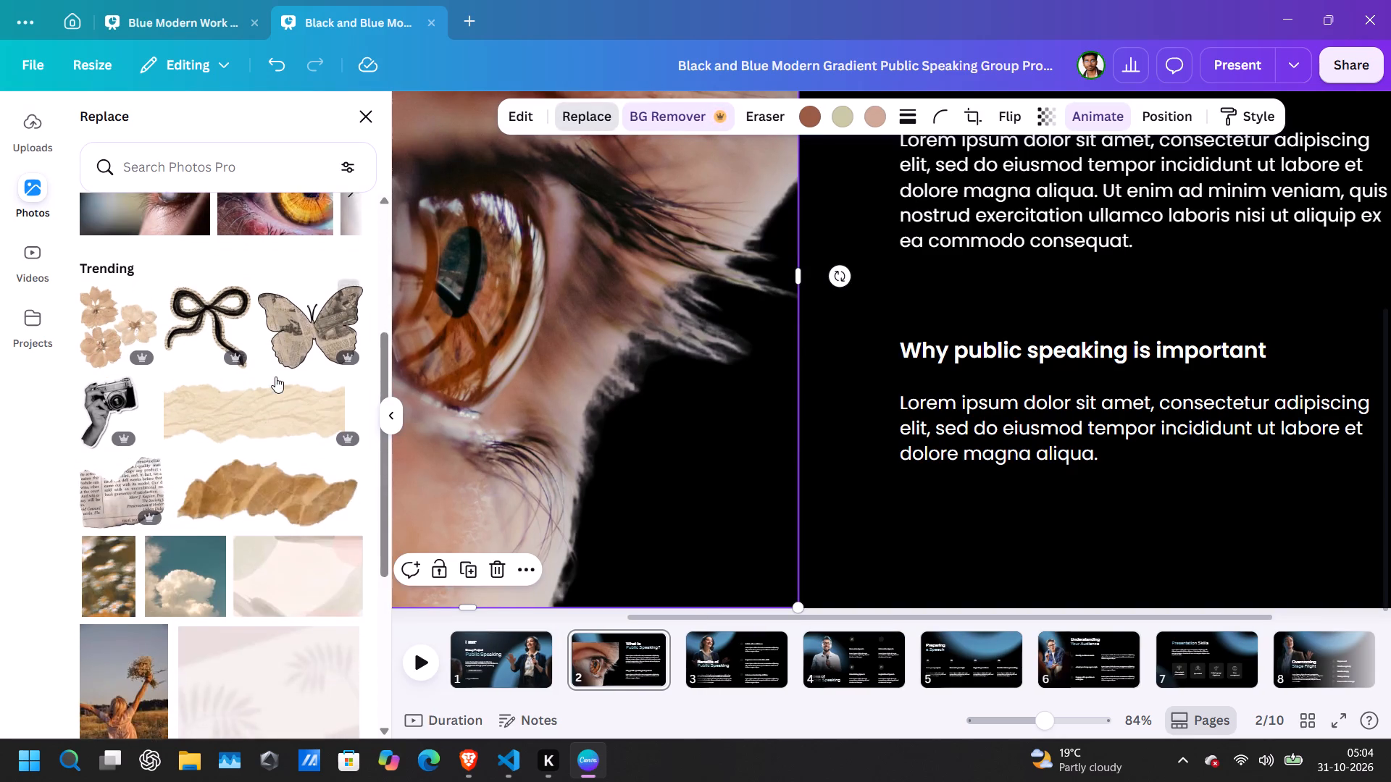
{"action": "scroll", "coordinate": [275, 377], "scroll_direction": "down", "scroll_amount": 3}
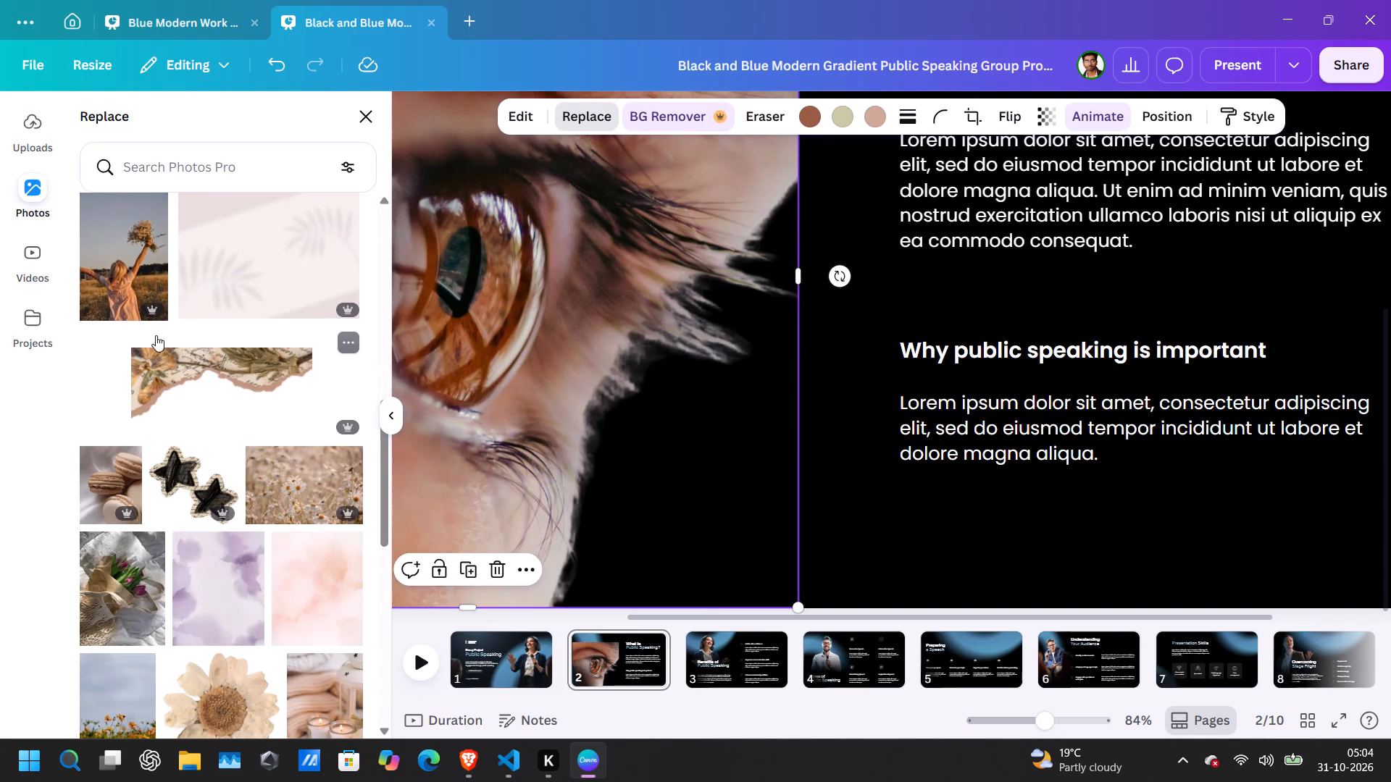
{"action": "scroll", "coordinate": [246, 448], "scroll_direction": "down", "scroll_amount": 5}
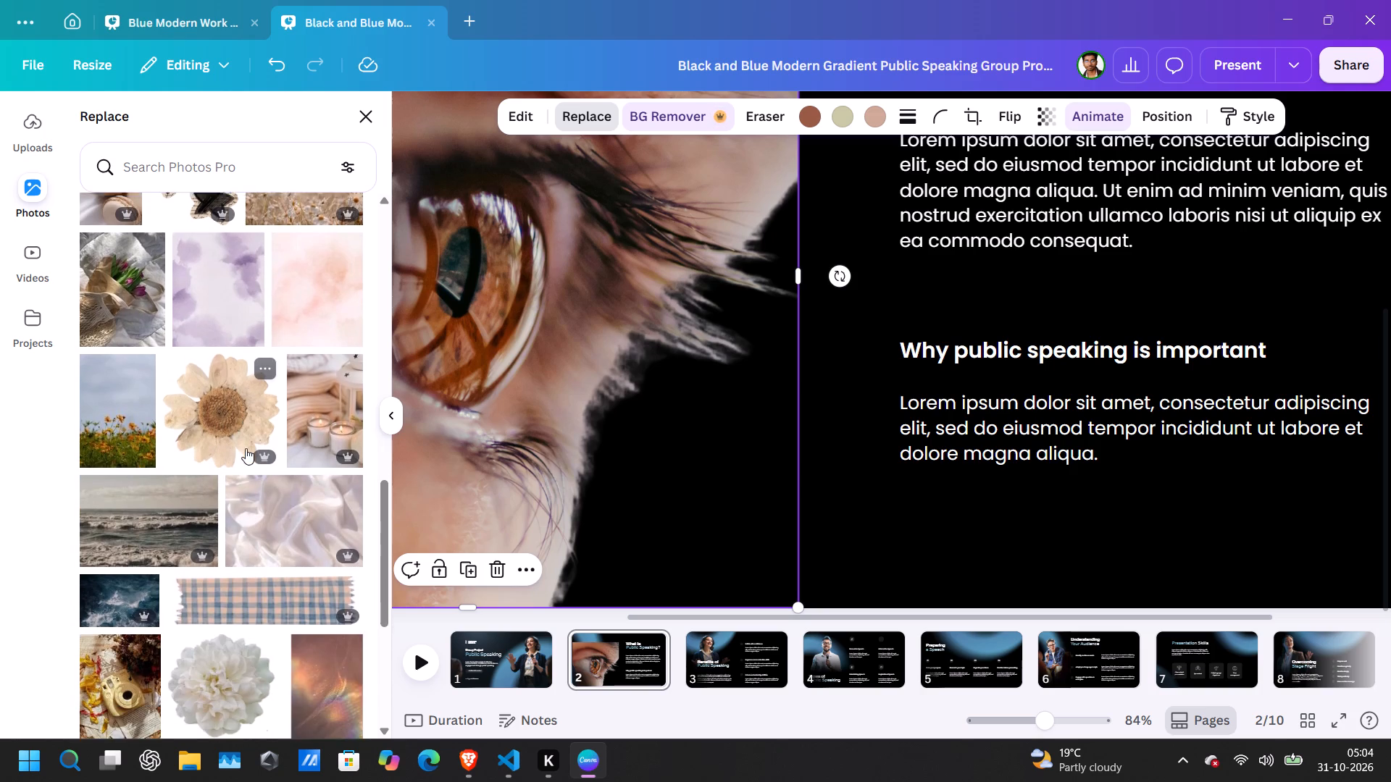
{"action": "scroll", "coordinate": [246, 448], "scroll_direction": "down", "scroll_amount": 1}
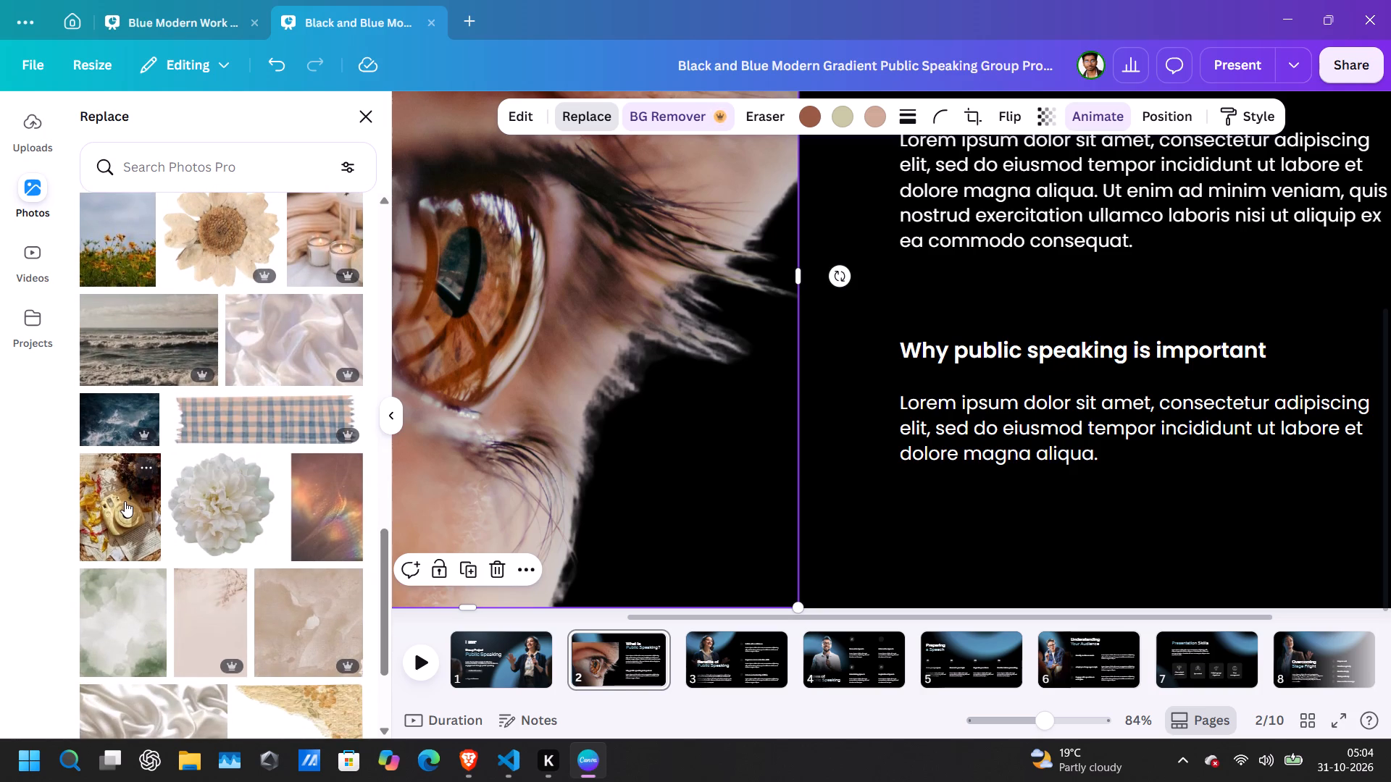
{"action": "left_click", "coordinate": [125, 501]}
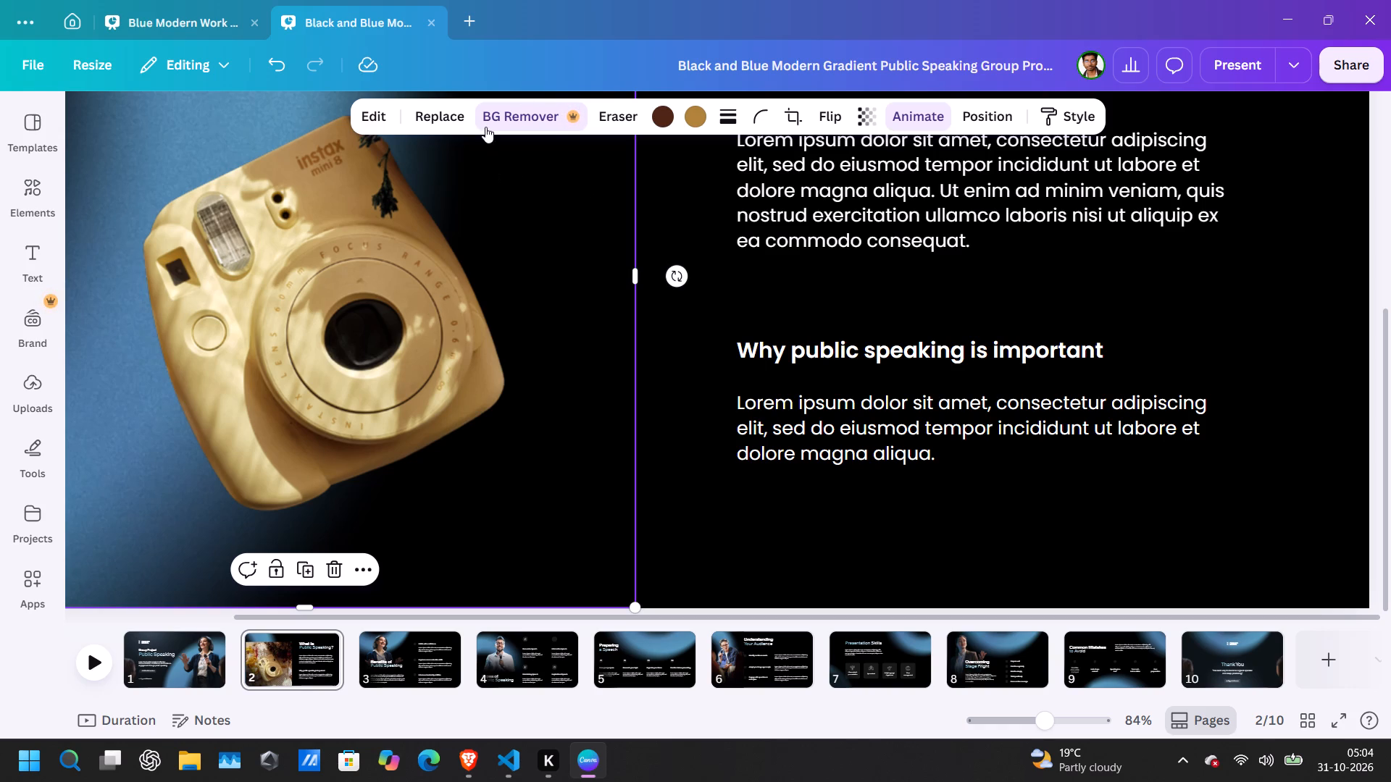
Browse the trending photos for a replacement for the camera photo on page 2.
{"action": "left_click", "coordinate": [447, 114]}
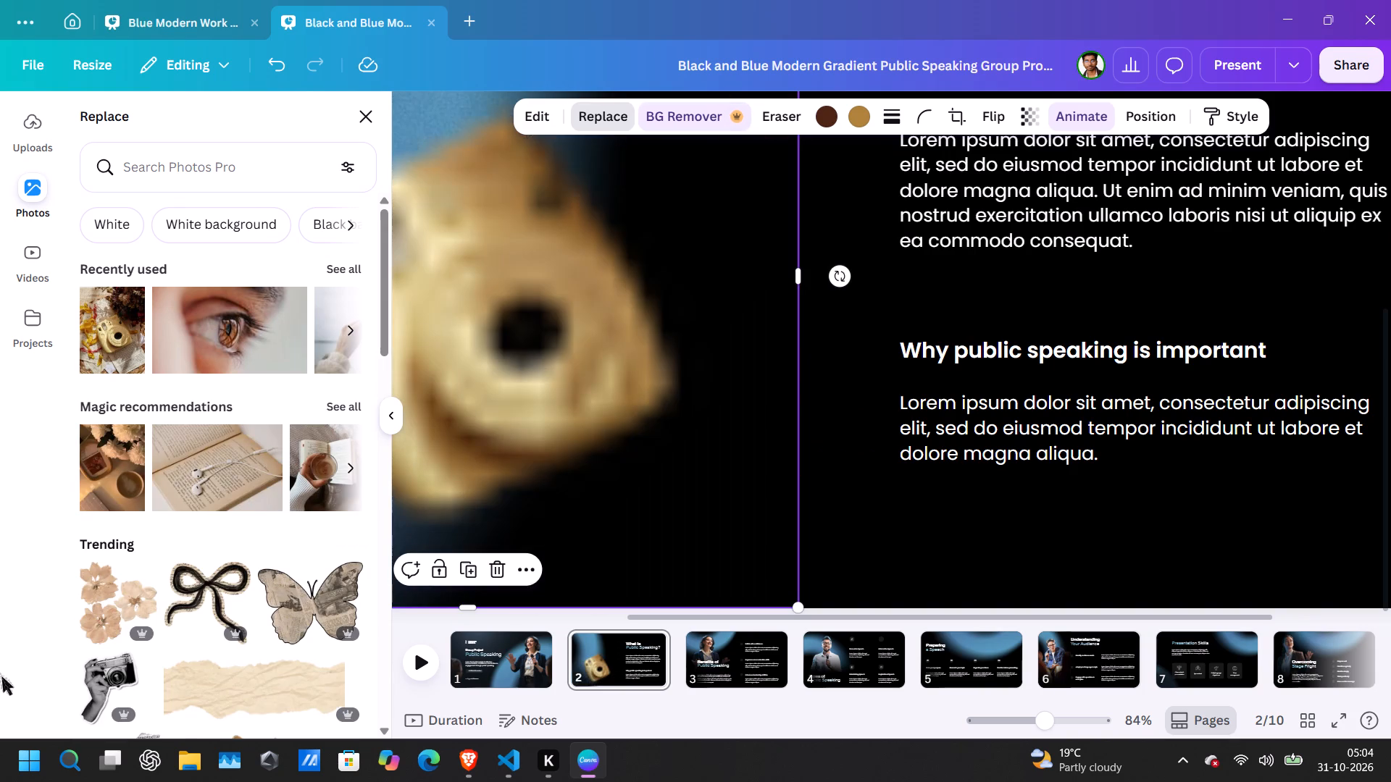
{"action": "scroll", "coordinate": [261, 489], "scroll_direction": "down", "scroll_amount": 8}
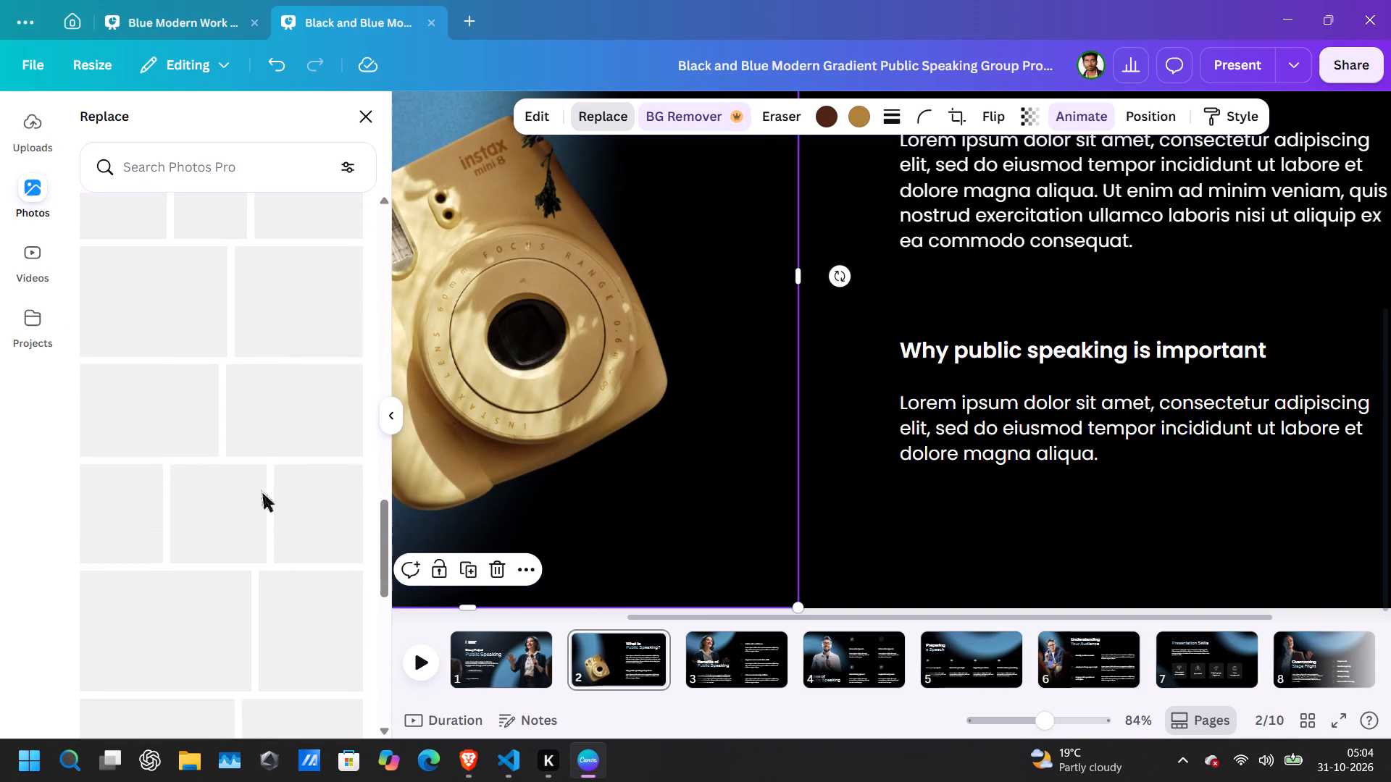
{"action": "scroll", "coordinate": [261, 489], "scroll_direction": "down", "scroll_amount": 4}
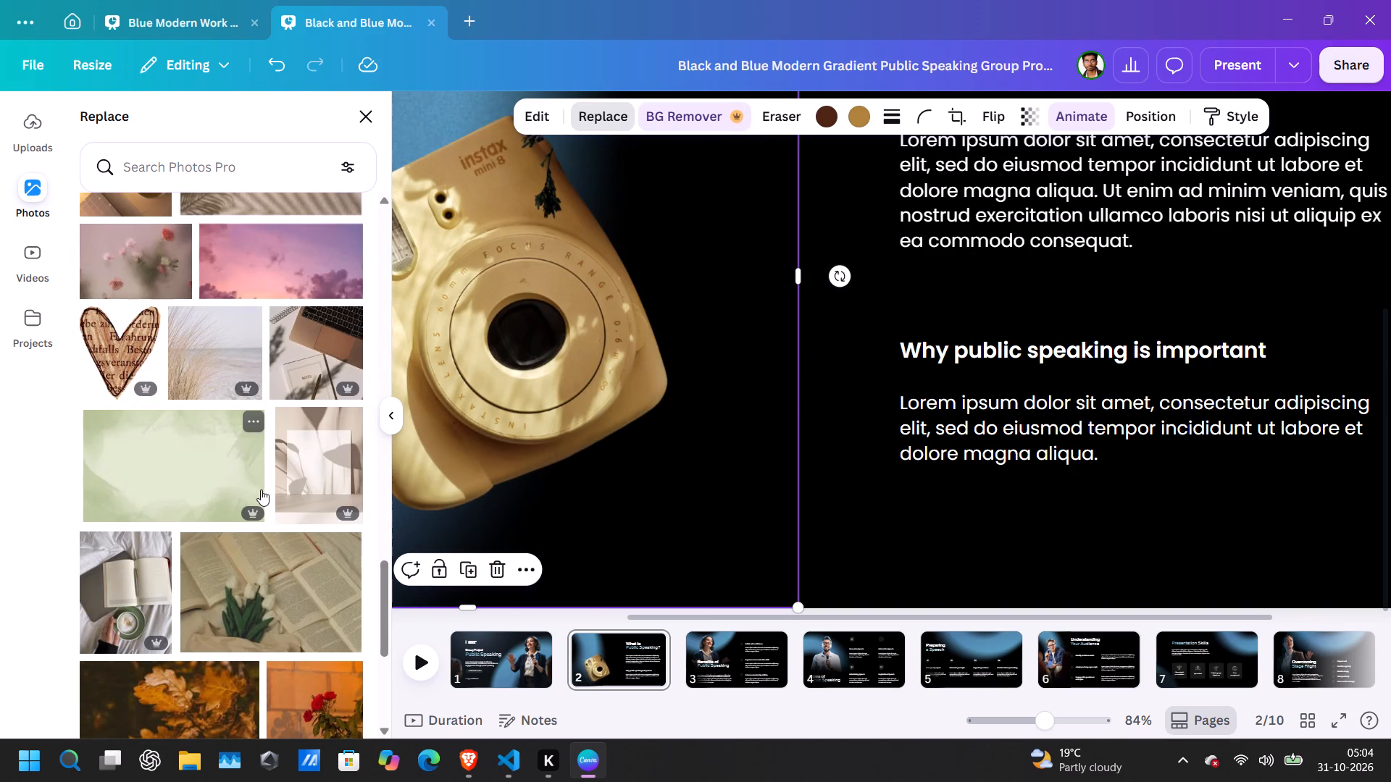
{"action": "scroll", "coordinate": [258, 447], "scroll_direction": "down", "scroll_amount": 3}
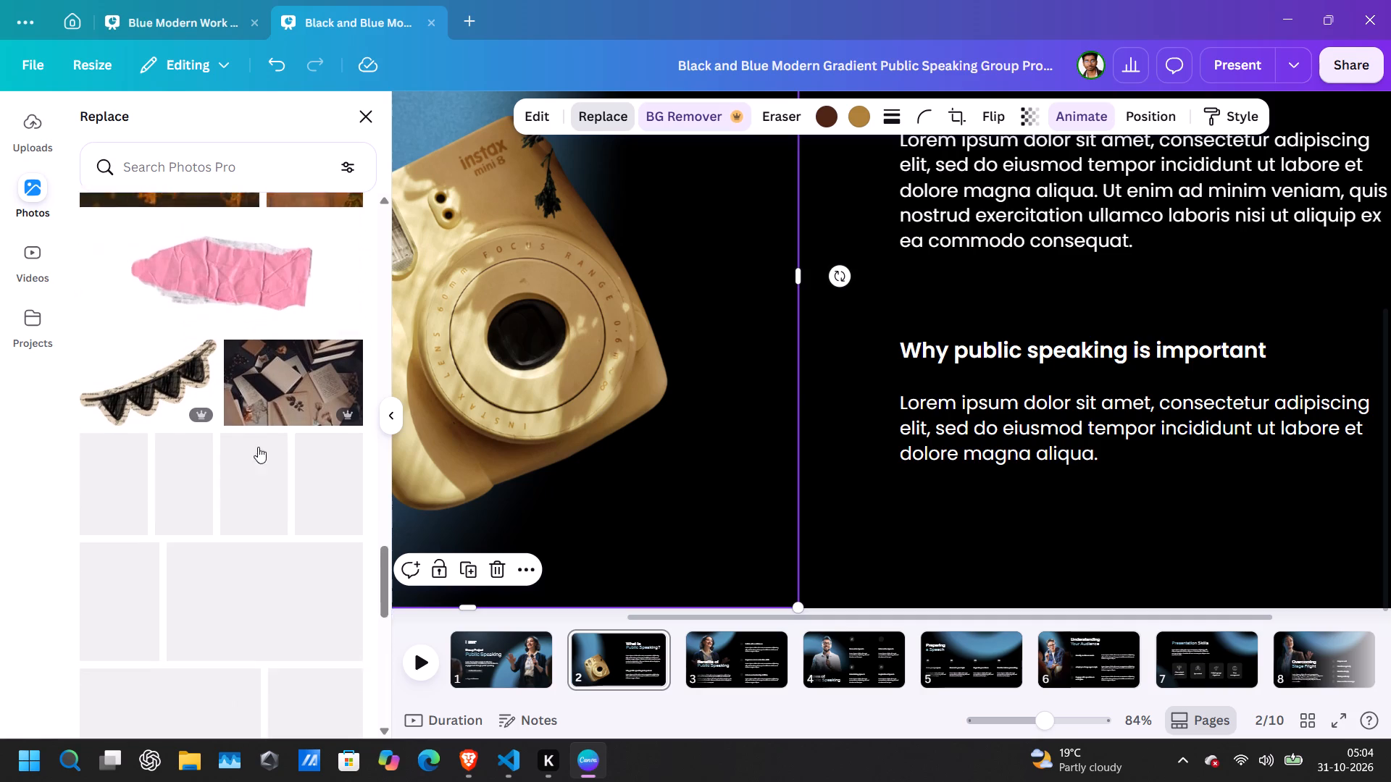
{"action": "scroll", "coordinate": [258, 447], "scroll_direction": "down", "scroll_amount": 3}
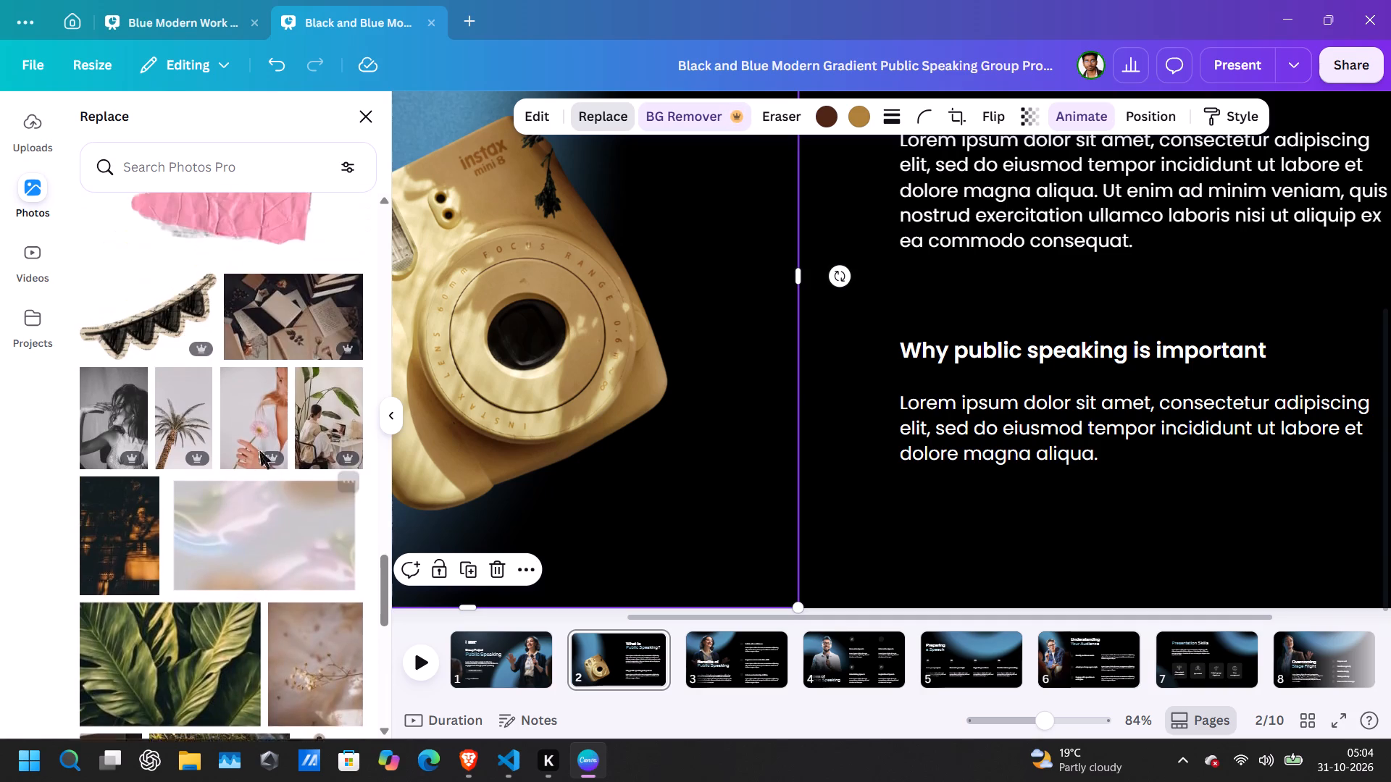
{"action": "scroll", "coordinate": [258, 447], "scroll_direction": "down", "scroll_amount": 3}
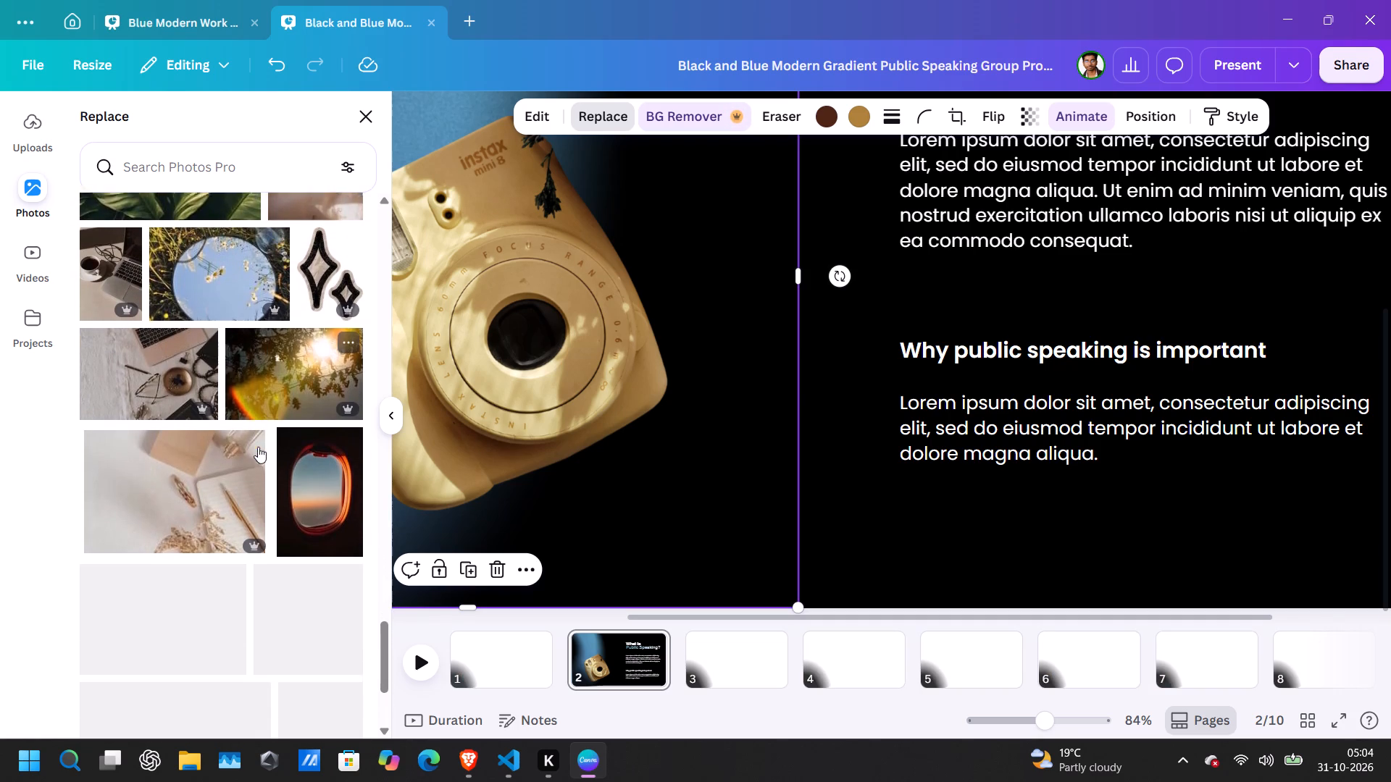
{"action": "scroll", "coordinate": [258, 447], "scroll_direction": "down", "scroll_amount": 2}
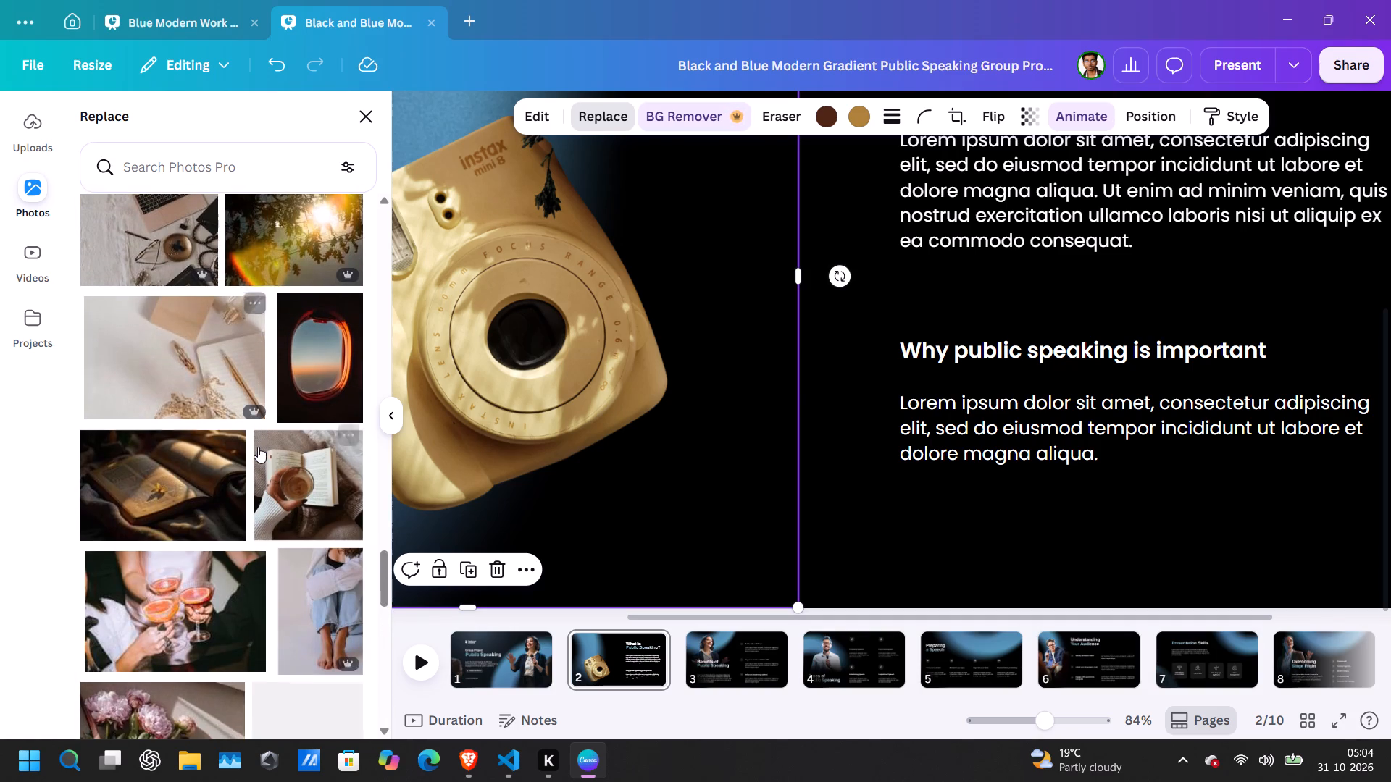
{"action": "scroll", "coordinate": [258, 447], "scroll_direction": "down", "scroll_amount": 5}
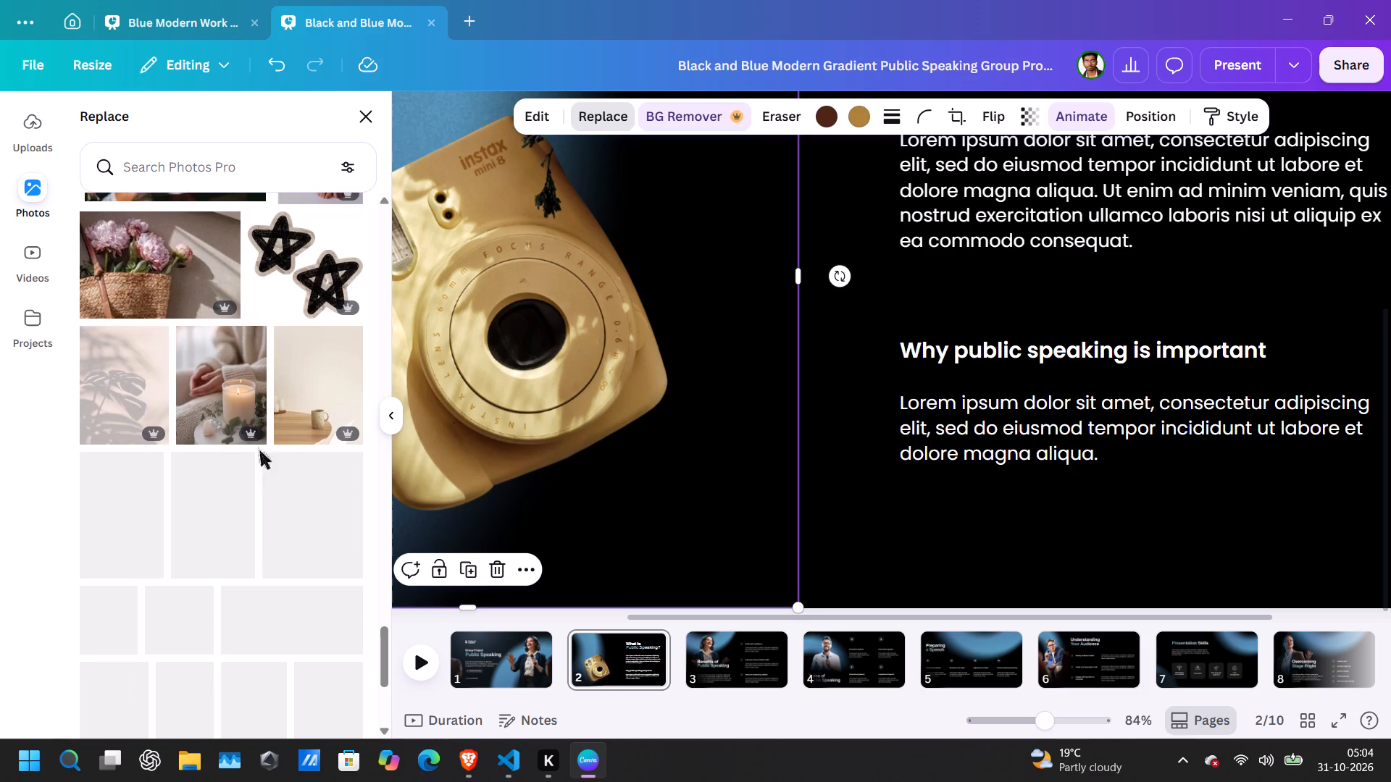
{"action": "scroll", "coordinate": [258, 447], "scroll_direction": "down", "scroll_amount": 3}
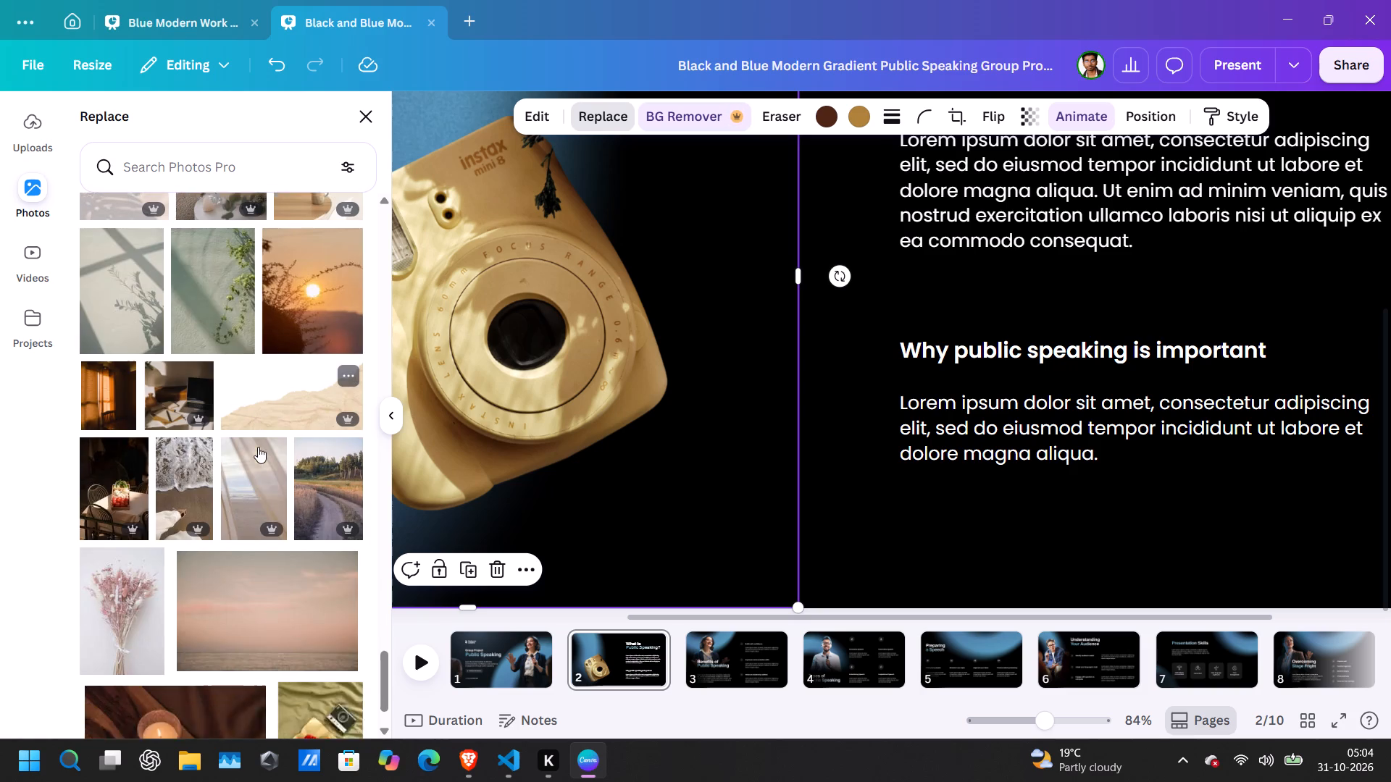
{"action": "scroll", "coordinate": [258, 447], "scroll_direction": "down", "scroll_amount": 8}
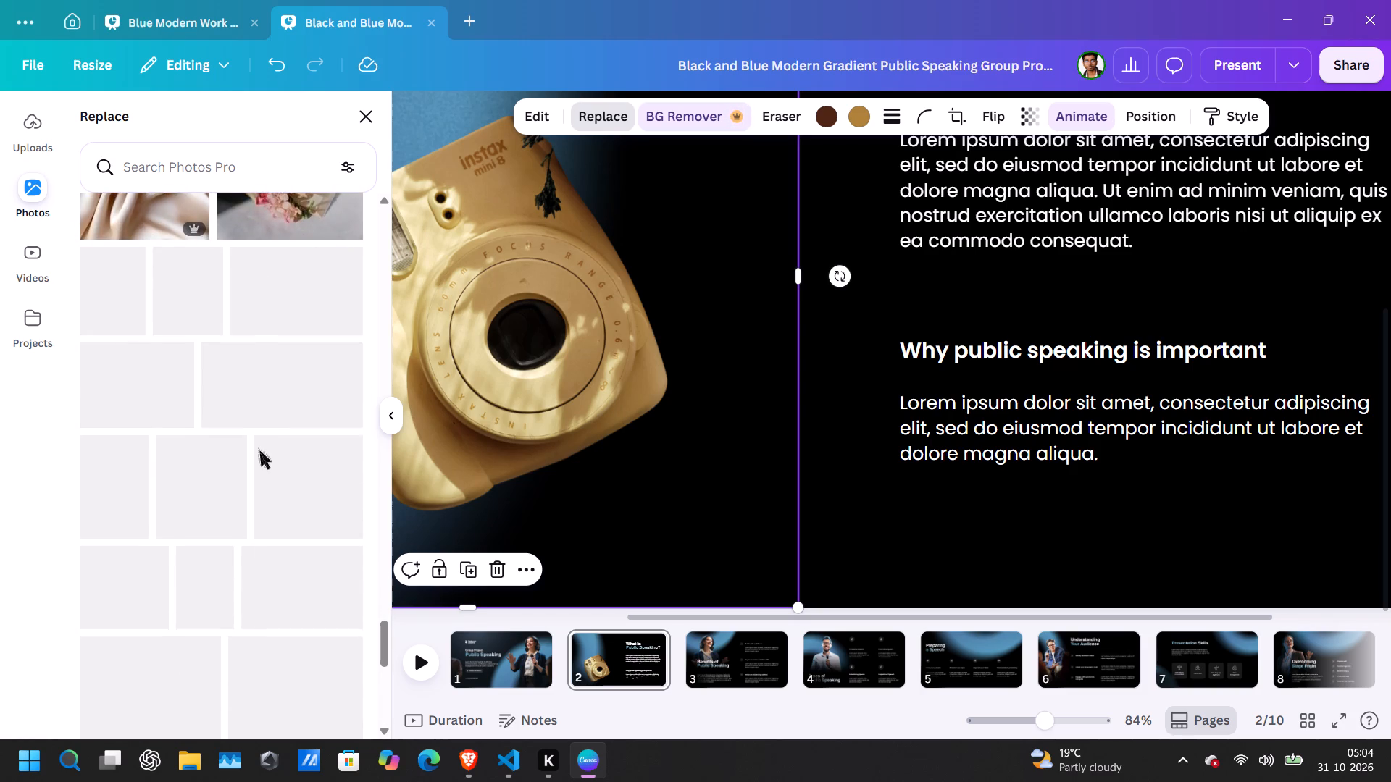
{"action": "scroll", "coordinate": [258, 447], "scroll_direction": "down", "scroll_amount": 2}
Search the replacement photos for "presentaion type".
{"action": "left_click", "coordinate": [227, 173]}
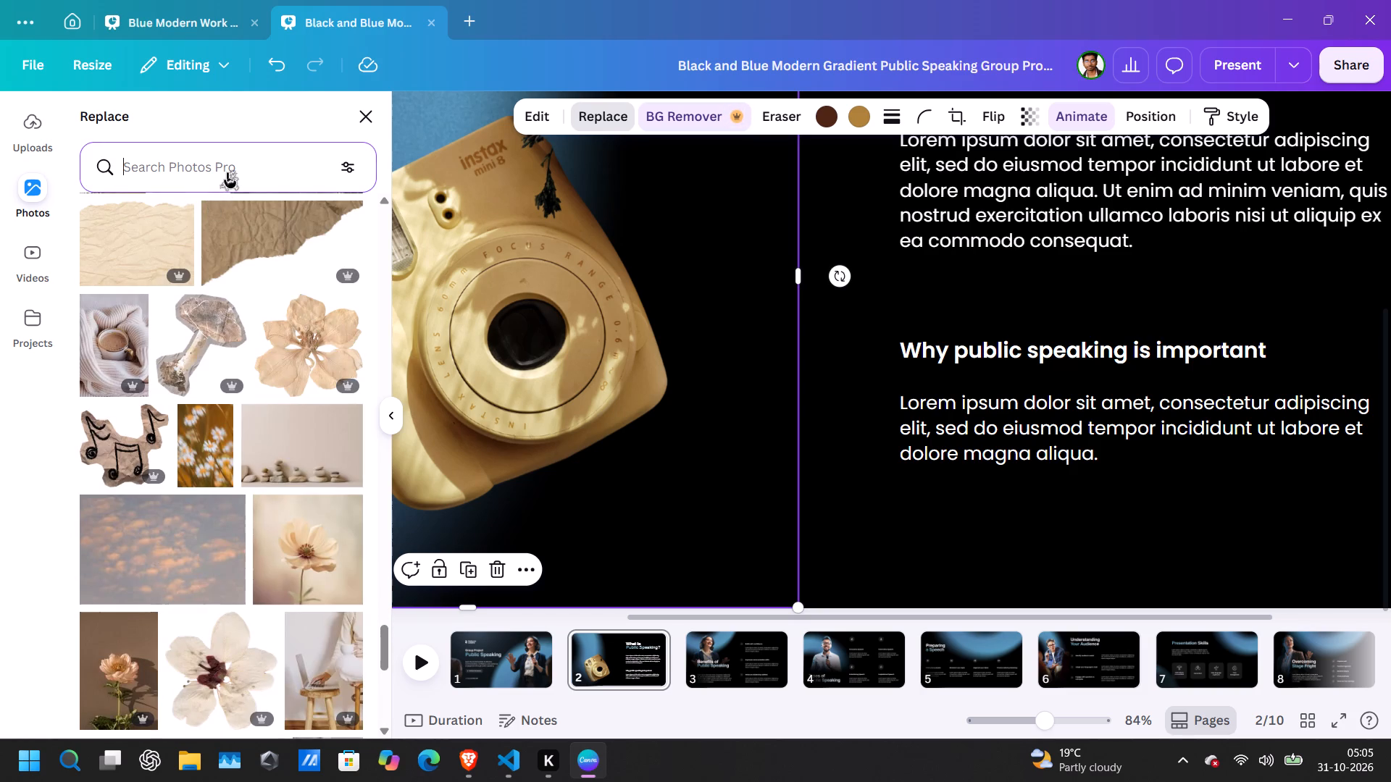
{"action": "type", "text": "presentau"}
{"action": "key", "text": "BackSpace"}
{"action": "type", "text": "ion"}
{"action": "key", "text": "space"}
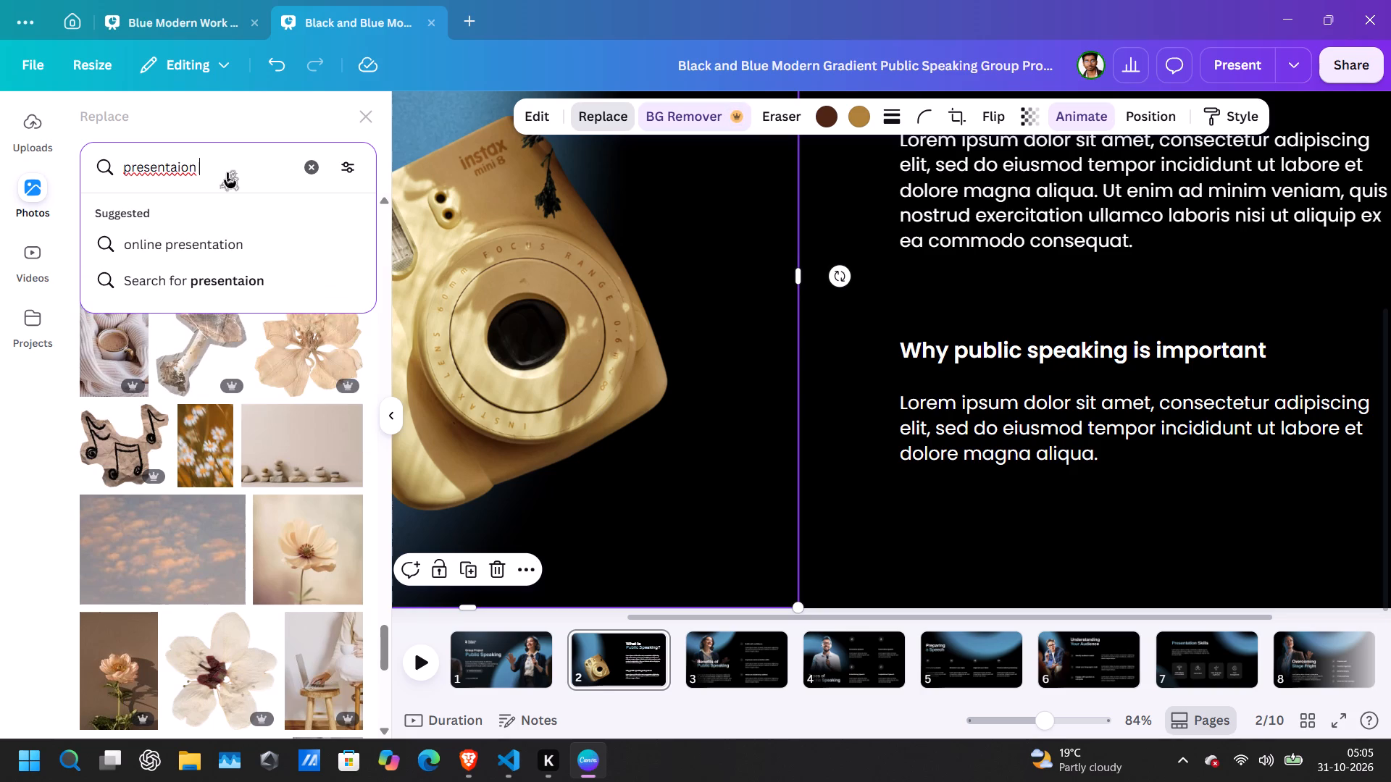
{"action": "key", "text": "t"}
{"action": "type", "text": "yo"}
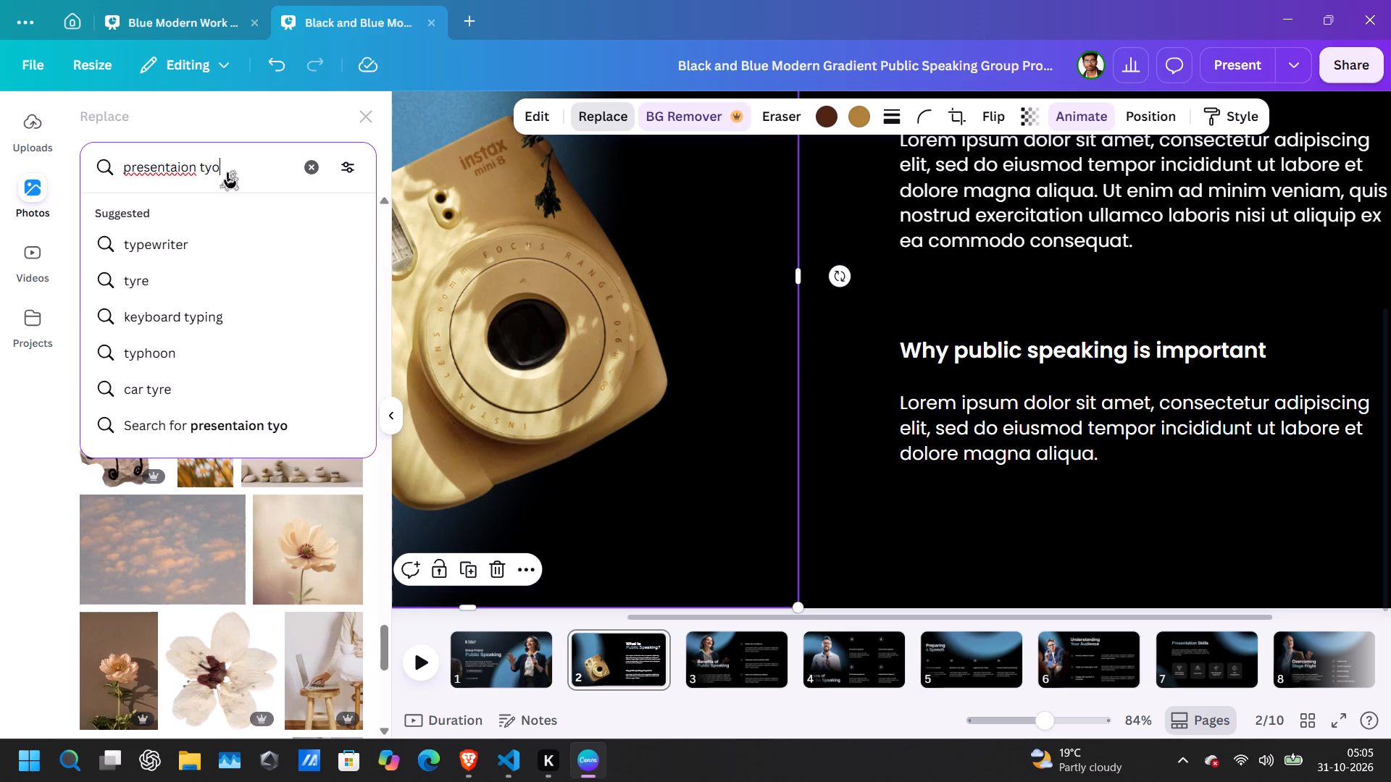
{"action": "key", "text": "BackSpace"}
{"action": "type", "text": "pe"}
{"action": "key", "text": "Return"}
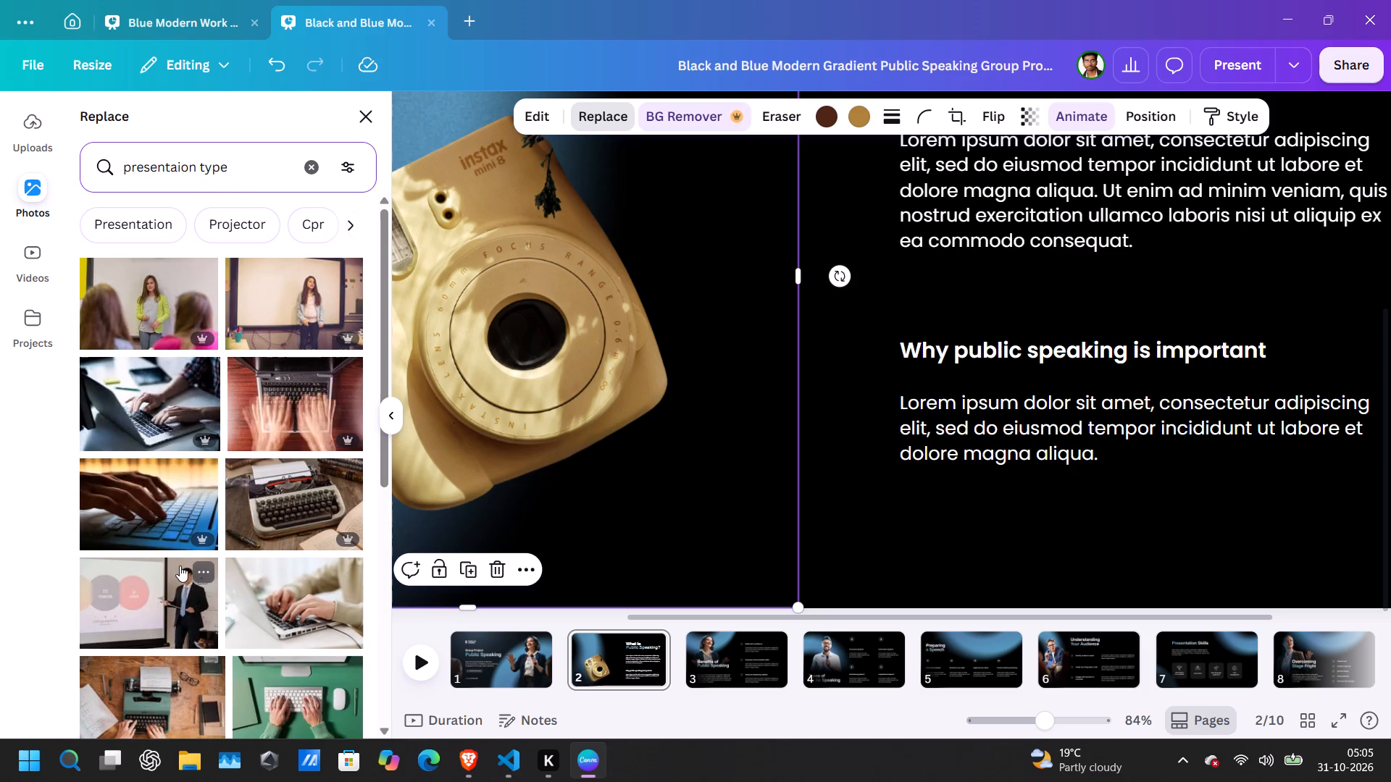
Replace the camera photo on page 2 with the photo of a man in a grey suit speaking at a podium.
{"action": "scroll", "coordinate": [183, 598], "scroll_direction": "down", "scroll_amount": 3}
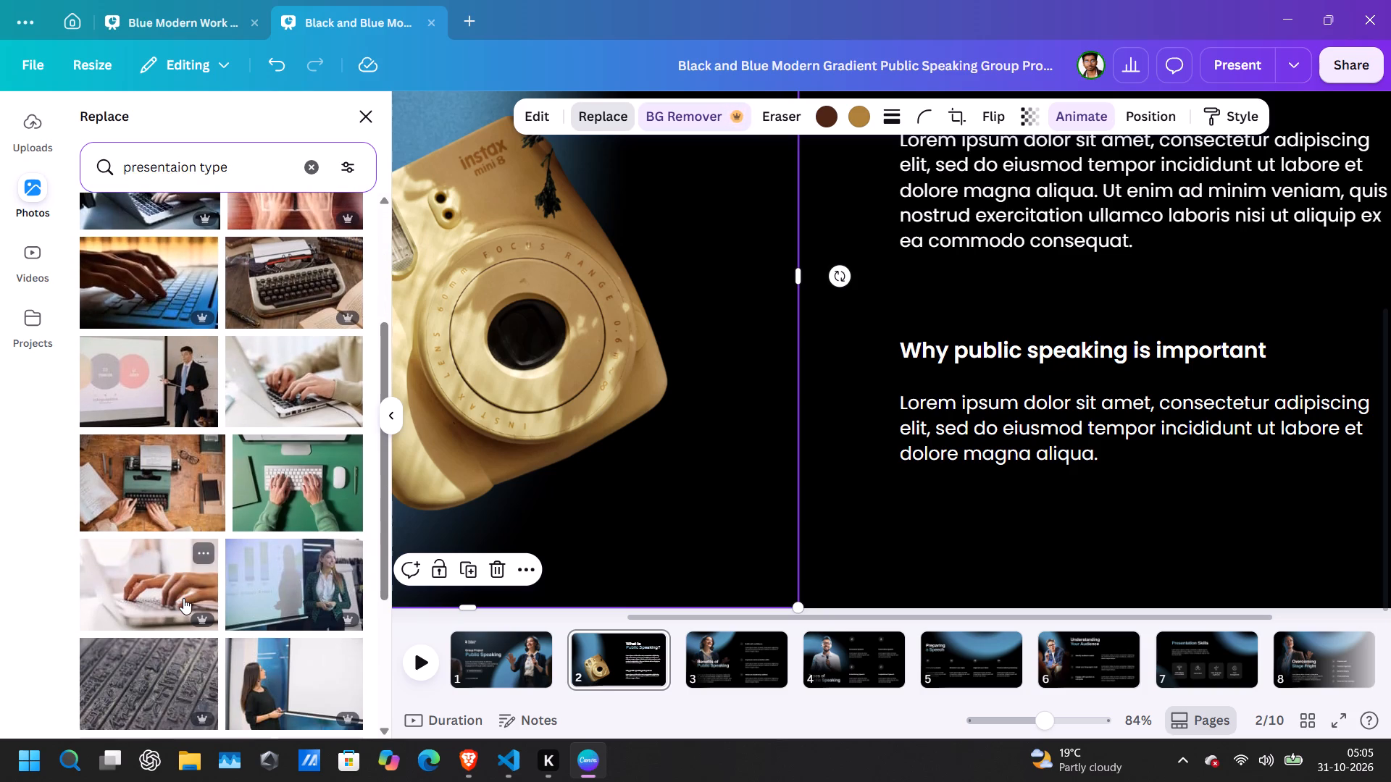
{"action": "scroll", "coordinate": [286, 613], "scroll_direction": "down", "scroll_amount": 3}
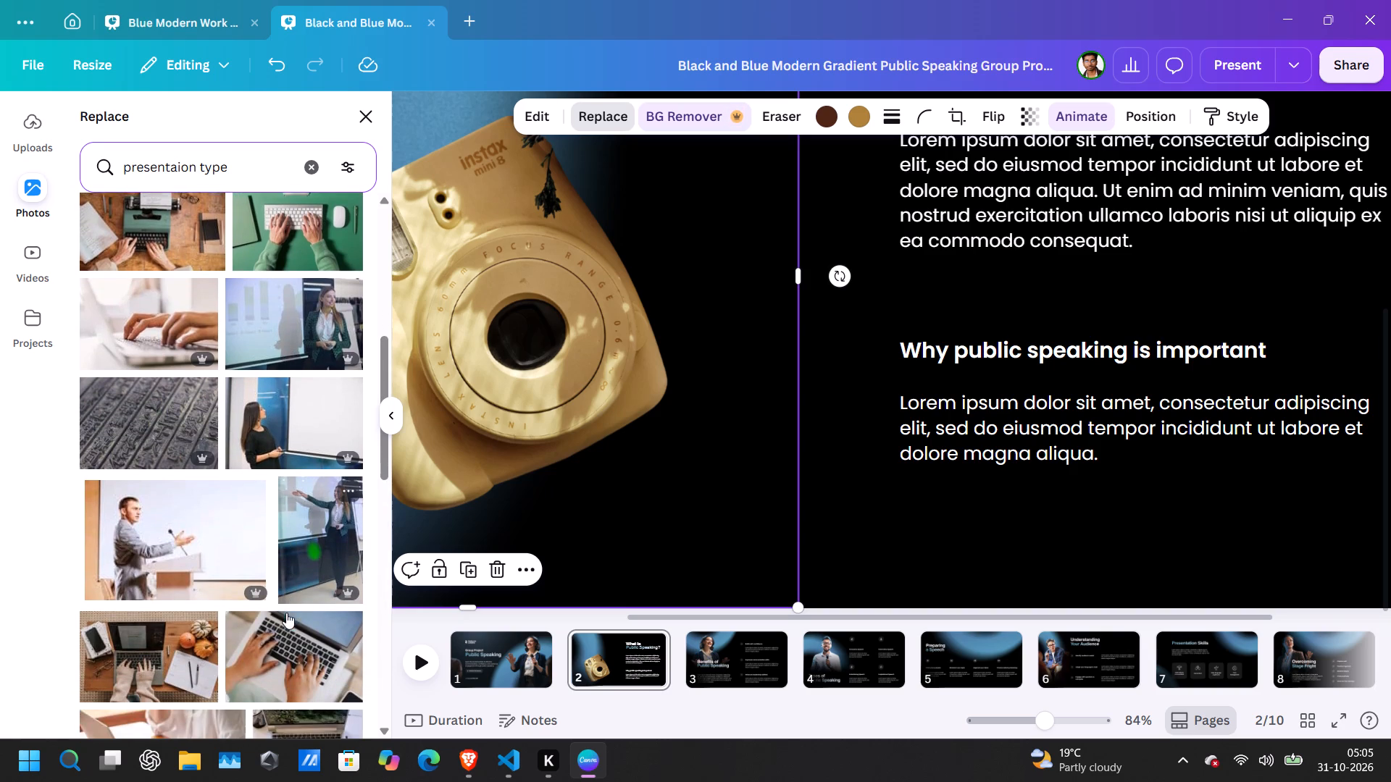
{"action": "scroll", "coordinate": [286, 613], "scroll_direction": "down", "scroll_amount": 1}
{"action": "scroll", "coordinate": [197, 566], "scroll_direction": "down", "scroll_amount": 1}
{"action": "left_click", "coordinate": [204, 476]}
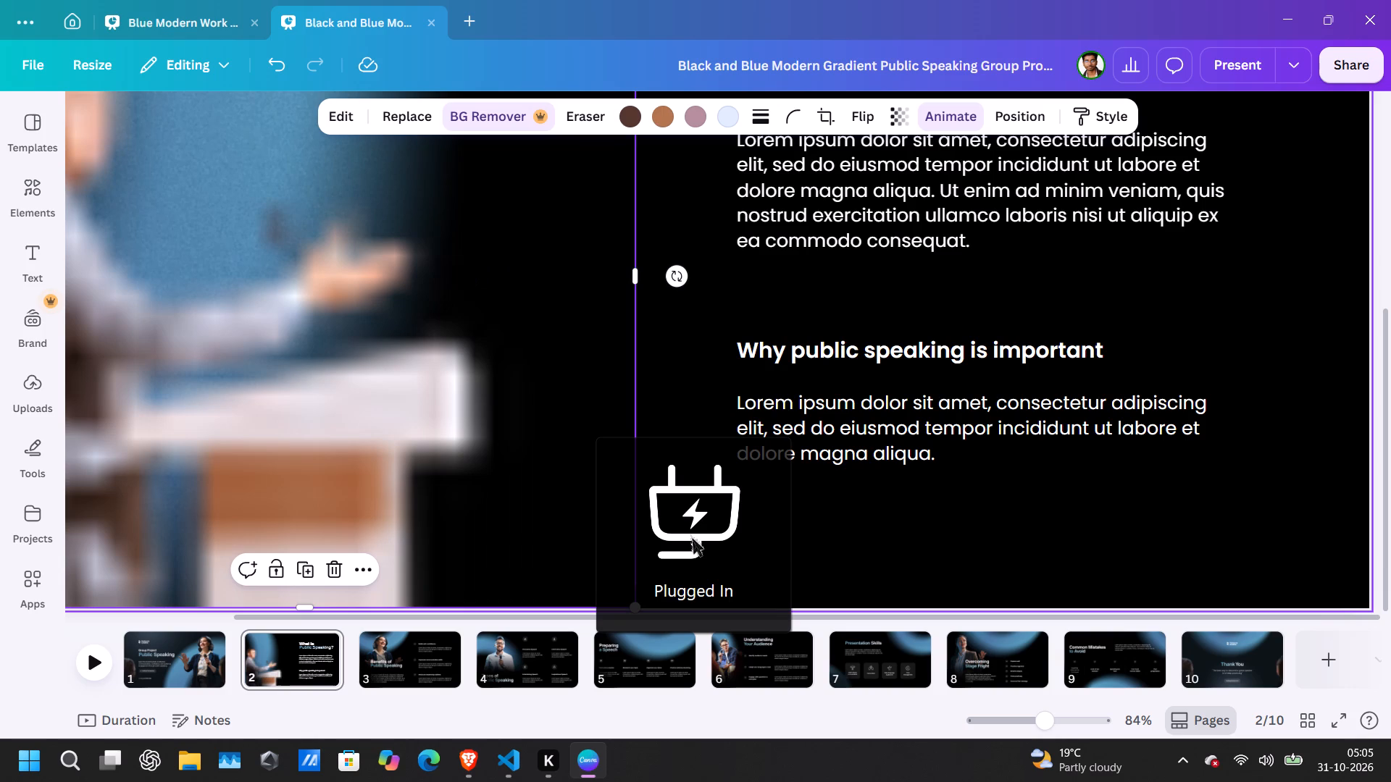
{"action": "left_click", "coordinate": [814, 549]}
Enlarge the podium speaker photo on page 2 to about 1,012 high so it reaches the page's left edge.
{"action": "scroll", "coordinate": [630, 428], "scroll_direction": "up", "scroll_amount": 1}
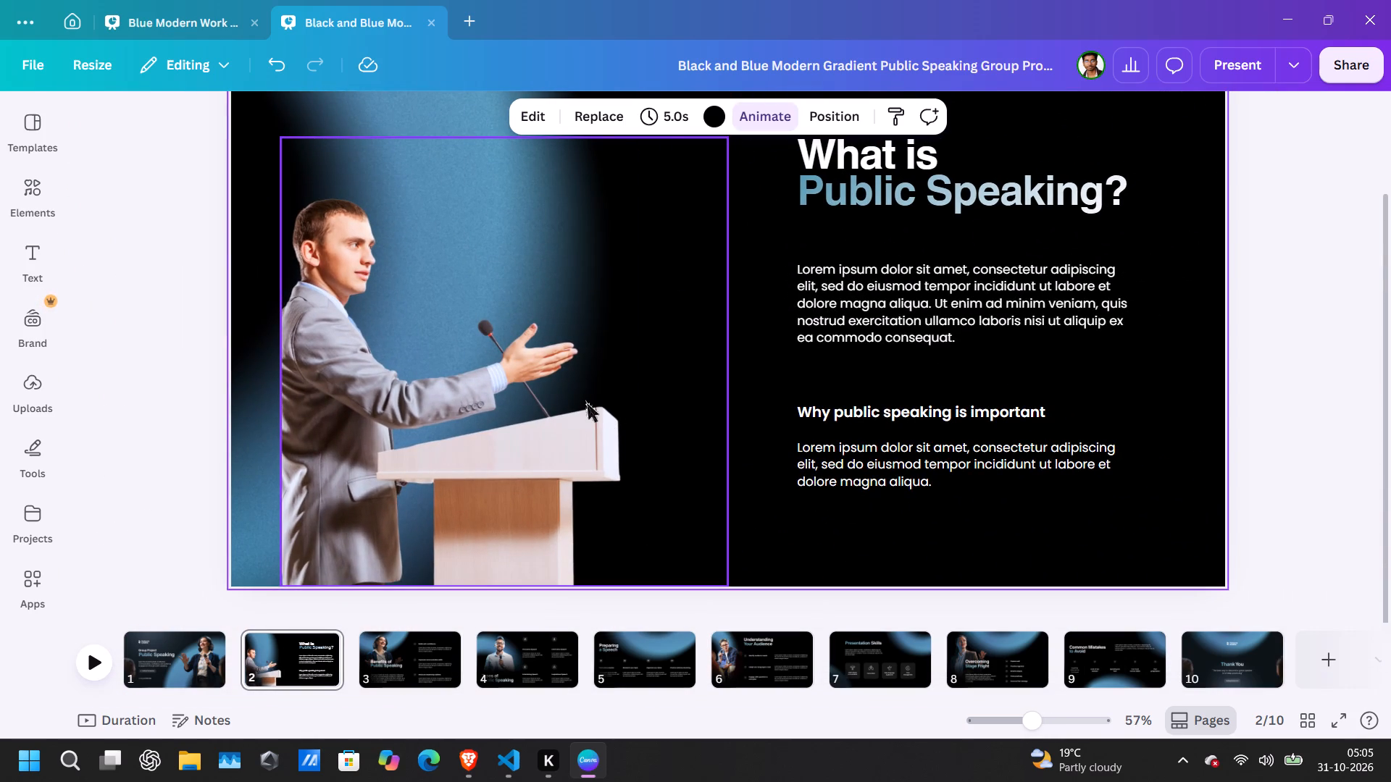
{"action": "right_click_drag", "start_coordinate": [585, 400], "coordinate": [513, 353]}
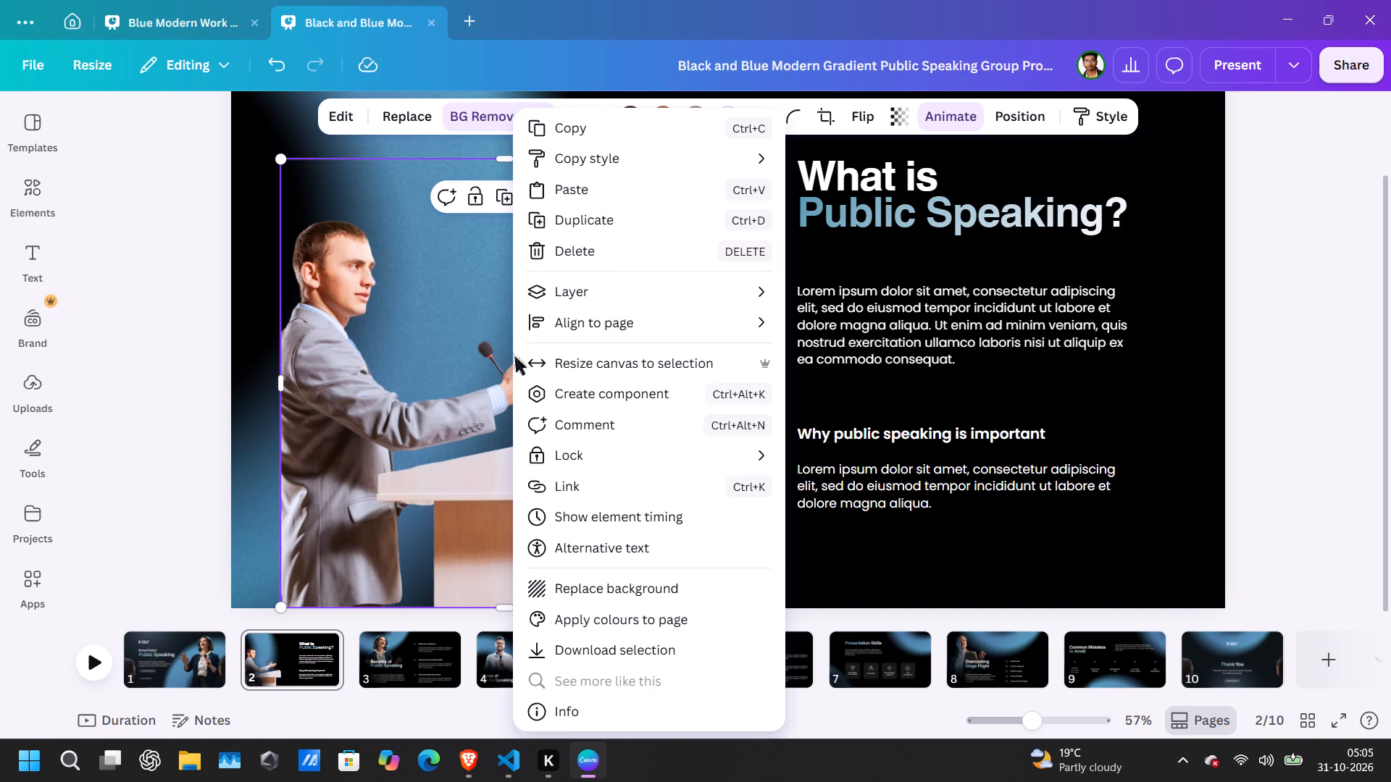
{"action": "left_click", "coordinate": [403, 317]}
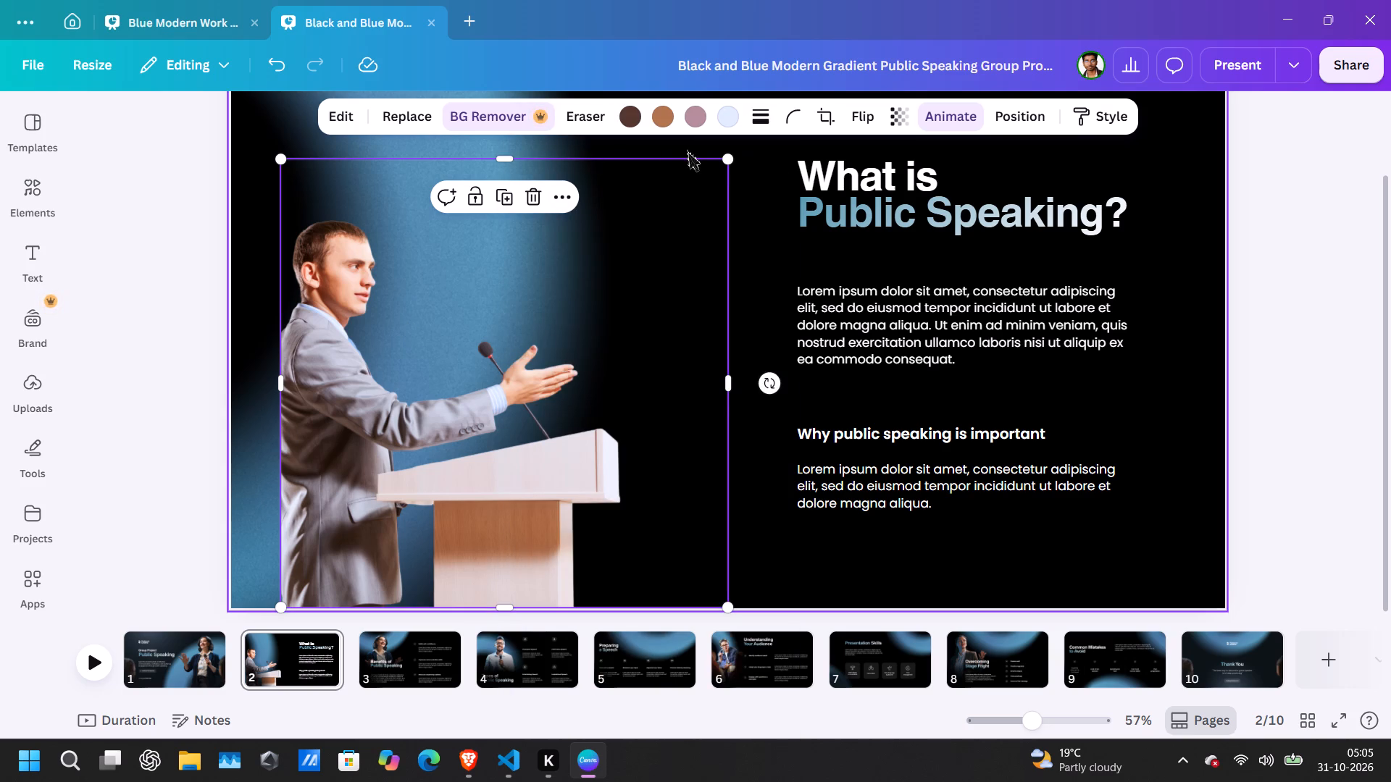
{"action": "left_click_drag", "start_coordinate": [727, 157], "coordinate": [756, 139]}
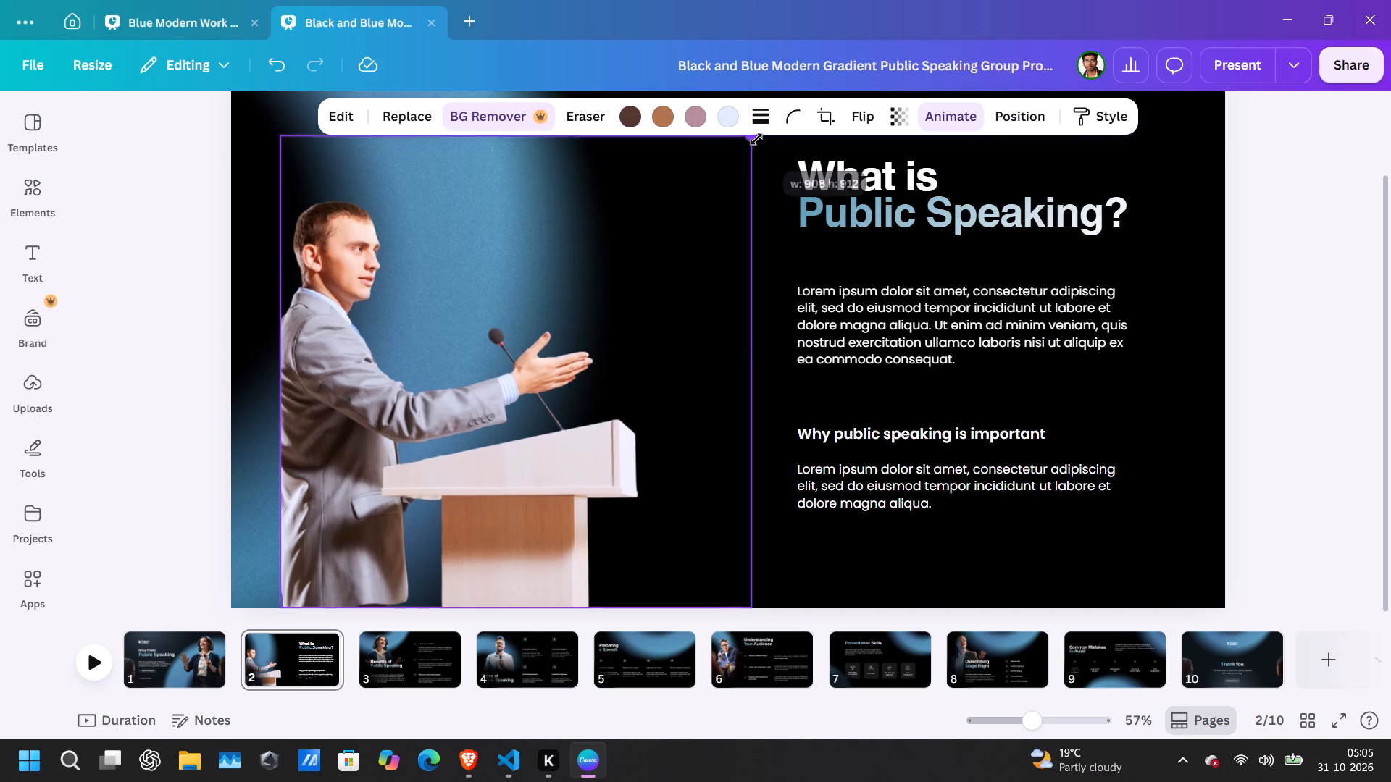
{"action": "left_click_drag", "start_coordinate": [756, 139], "coordinate": [757, 139]}
{"action": "left_click_drag", "start_coordinate": [278, 140], "coordinate": [274, 137]}
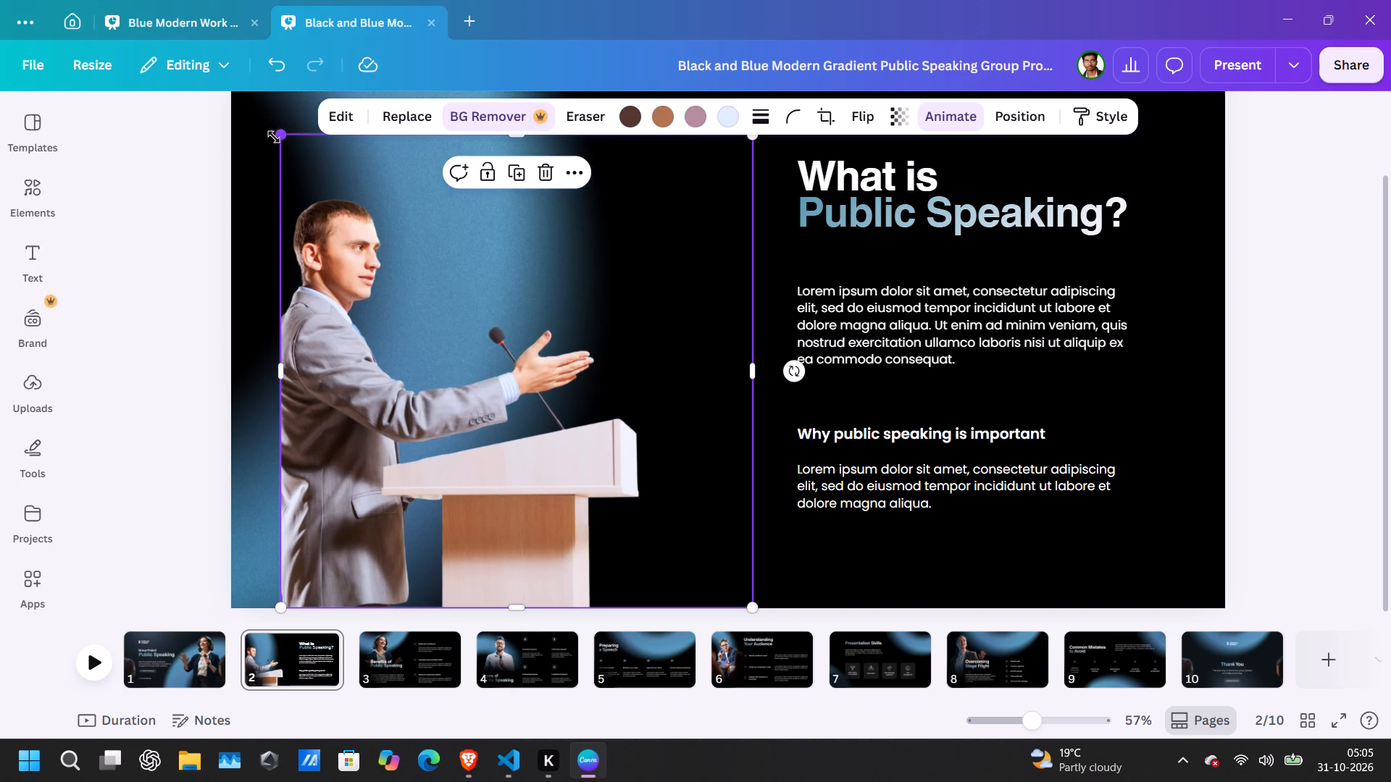
{"action": "left_click_drag", "start_coordinate": [274, 137], "coordinate": [250, 76]}
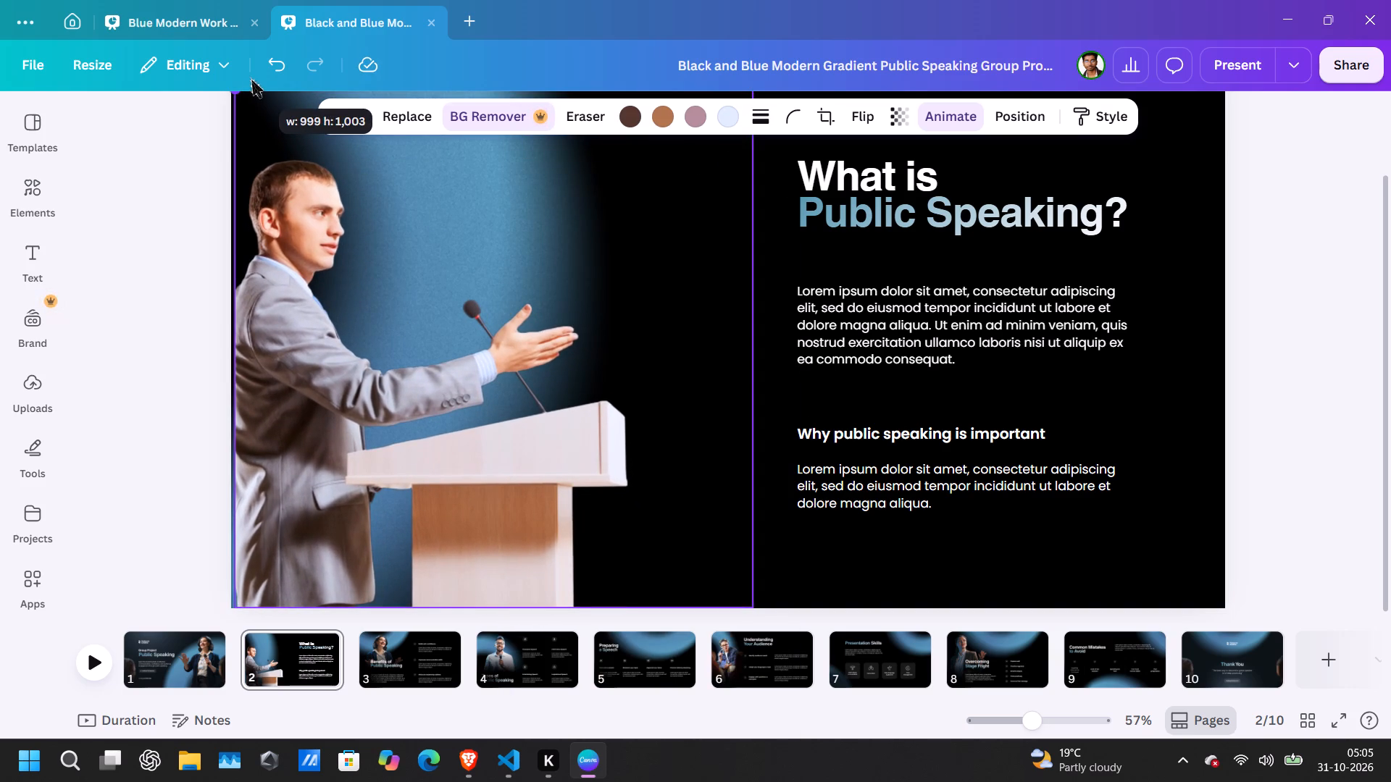
{"action": "left_click_drag", "start_coordinate": [250, 76], "coordinate": [242, 71]}
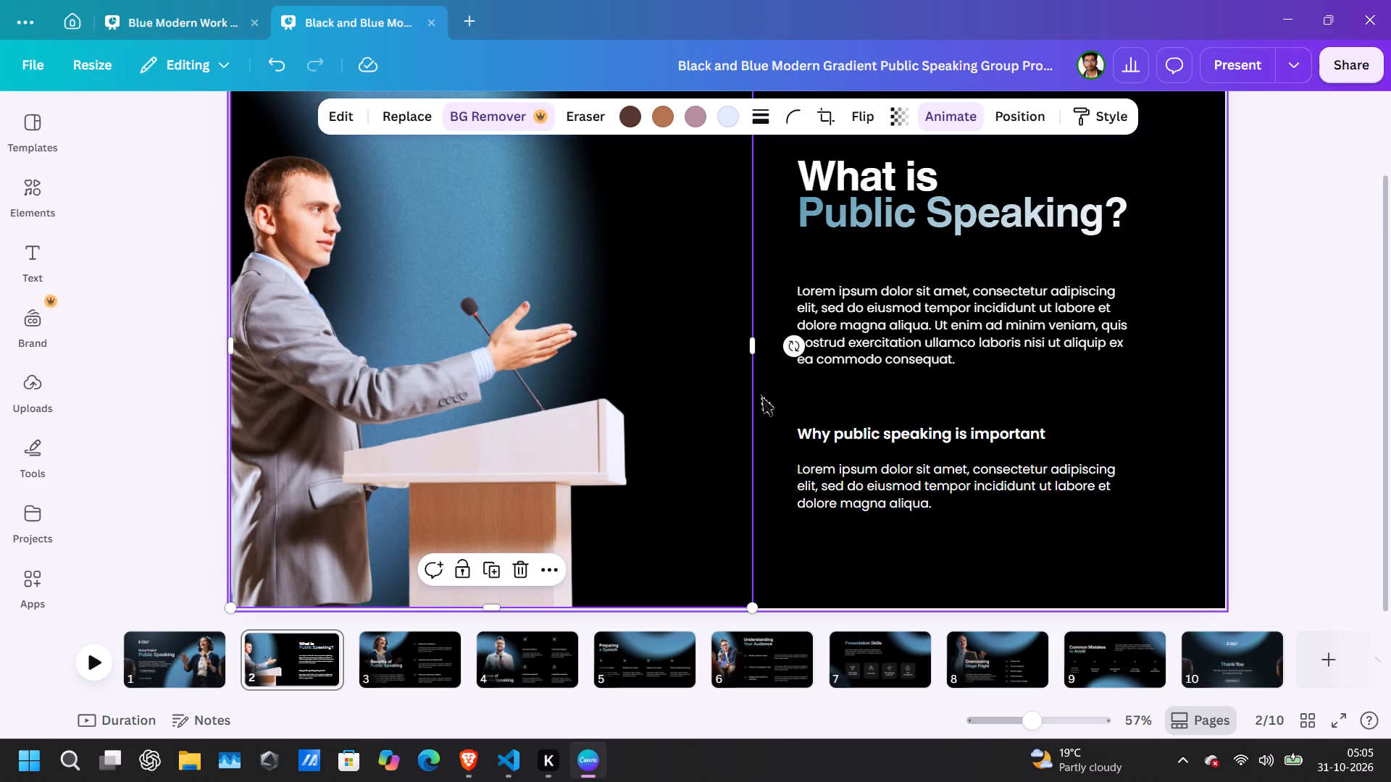
Enlarge the podium speaker photo on page 2 beyond the text column, keeping it flush with the page's left and bottom edges.
{"action": "left_click_drag", "start_coordinate": [758, 350], "coordinate": [809, 340]}
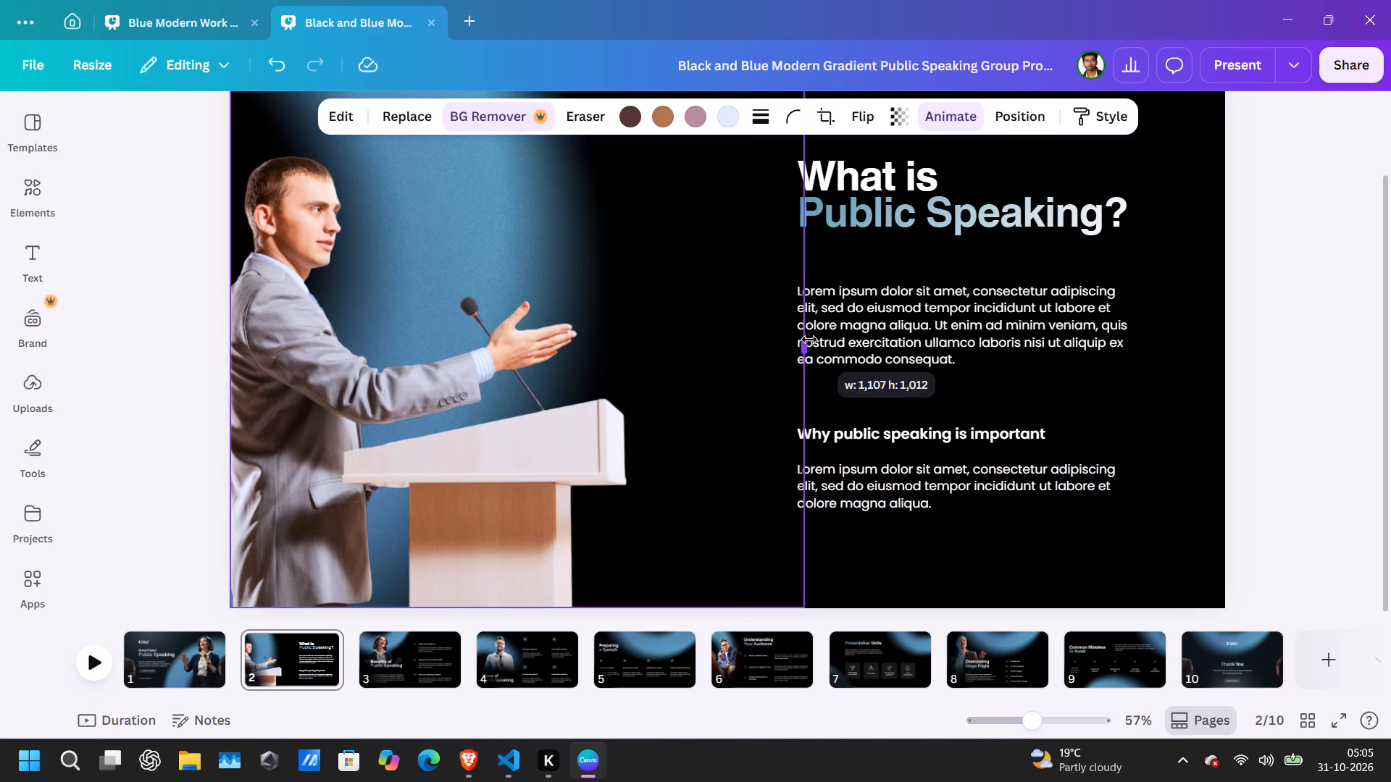
{"action": "left_click_drag", "start_coordinate": [809, 340], "coordinate": [1066, 323]}
{"action": "left_click_drag", "start_coordinate": [1050, 323], "coordinate": [1001, 323]}
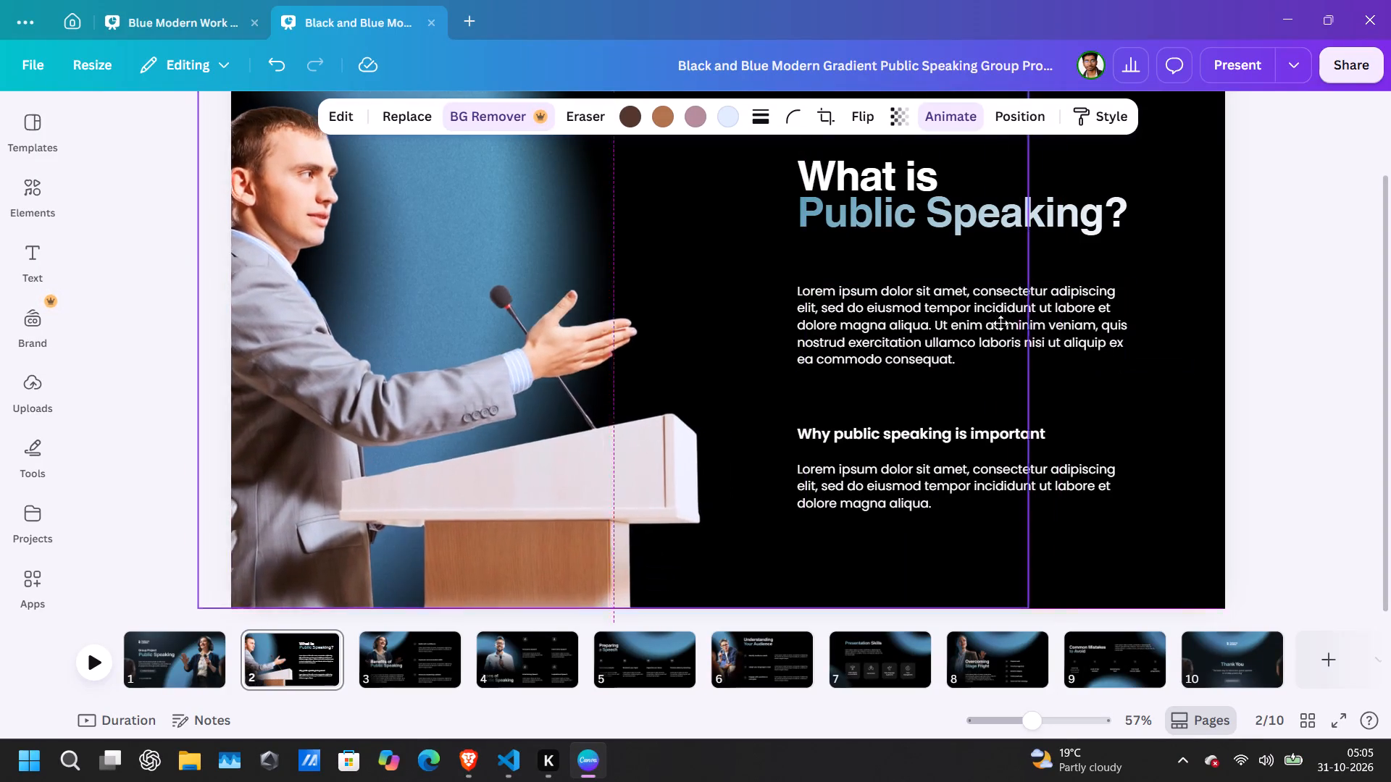
{"action": "left_click_drag", "start_coordinate": [1001, 323], "coordinate": [1058, 316]}
{"action": "left_click", "coordinate": [1184, 416]}
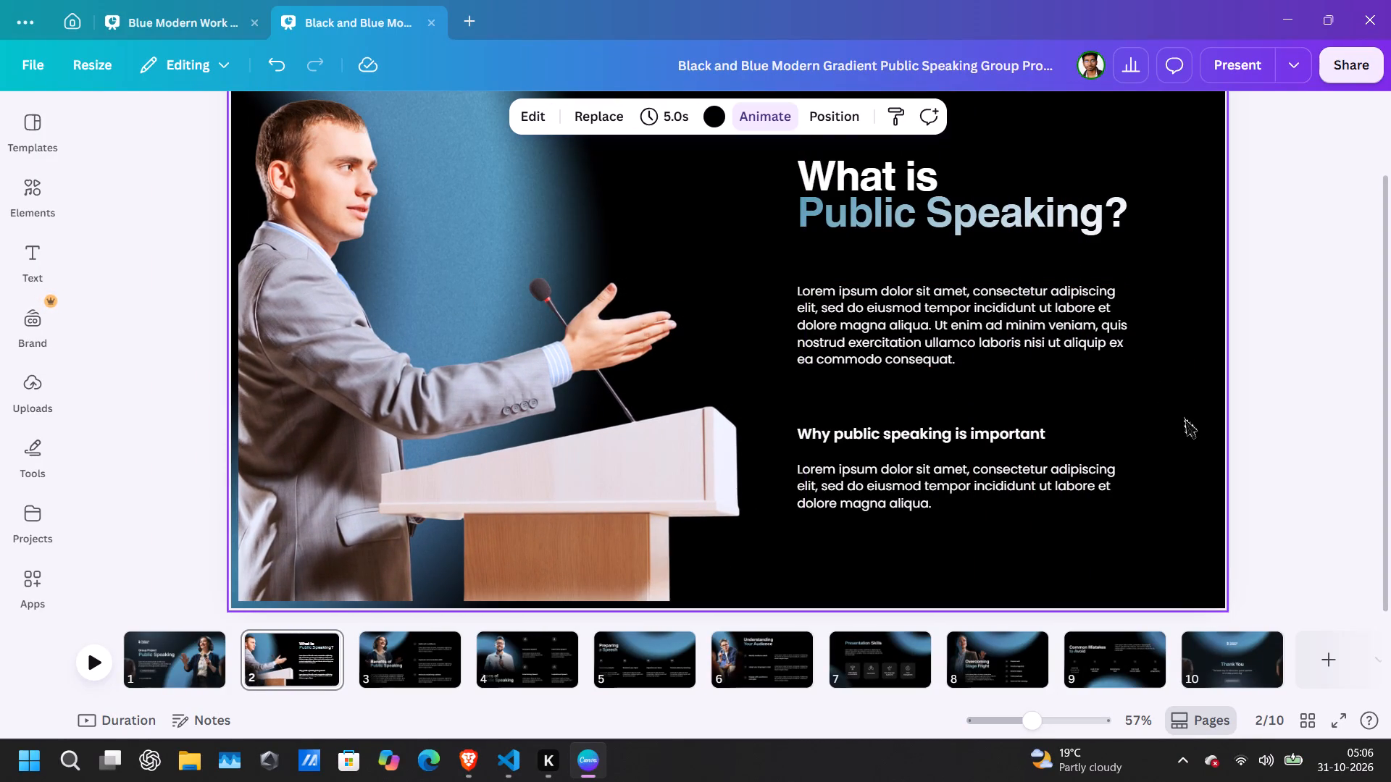
{"action": "left_click", "coordinate": [655, 558]}
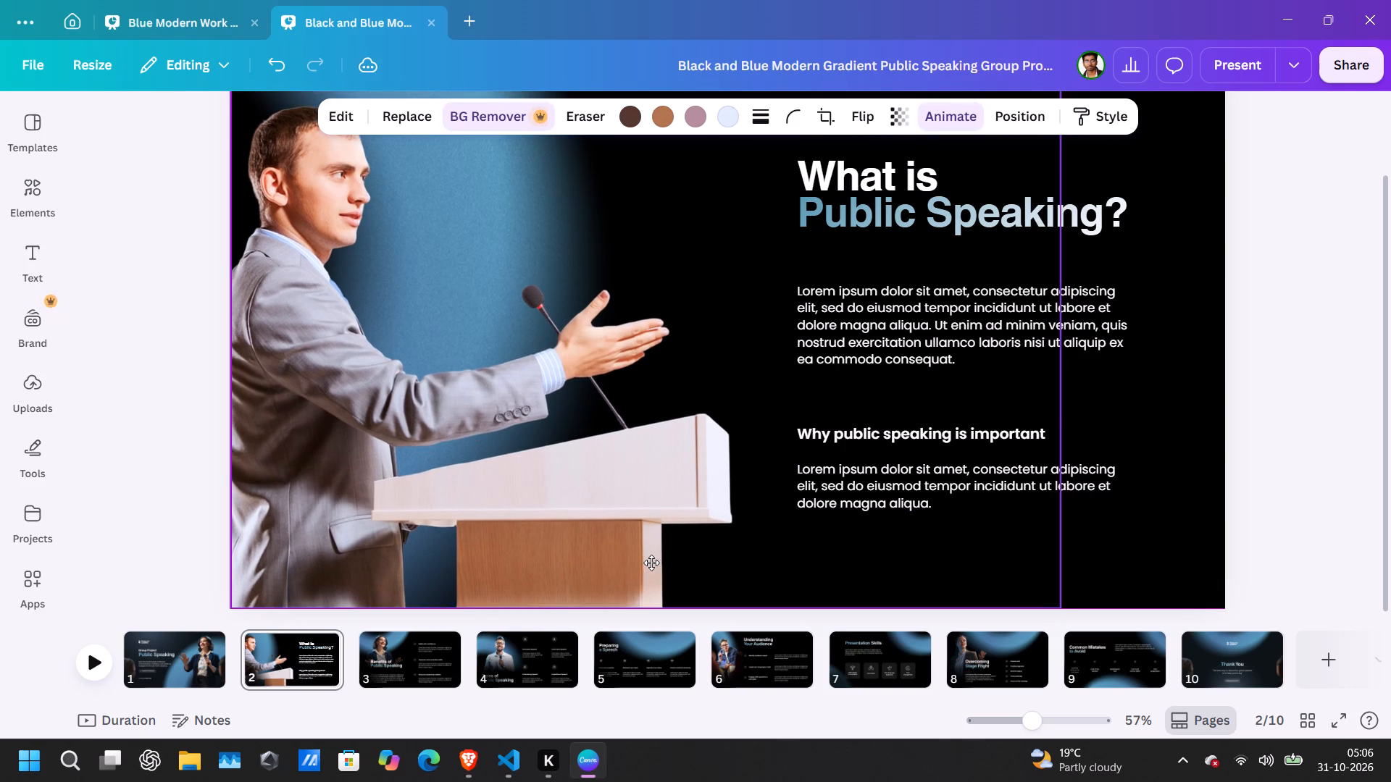
{"action": "left_click", "coordinate": [1173, 429]}
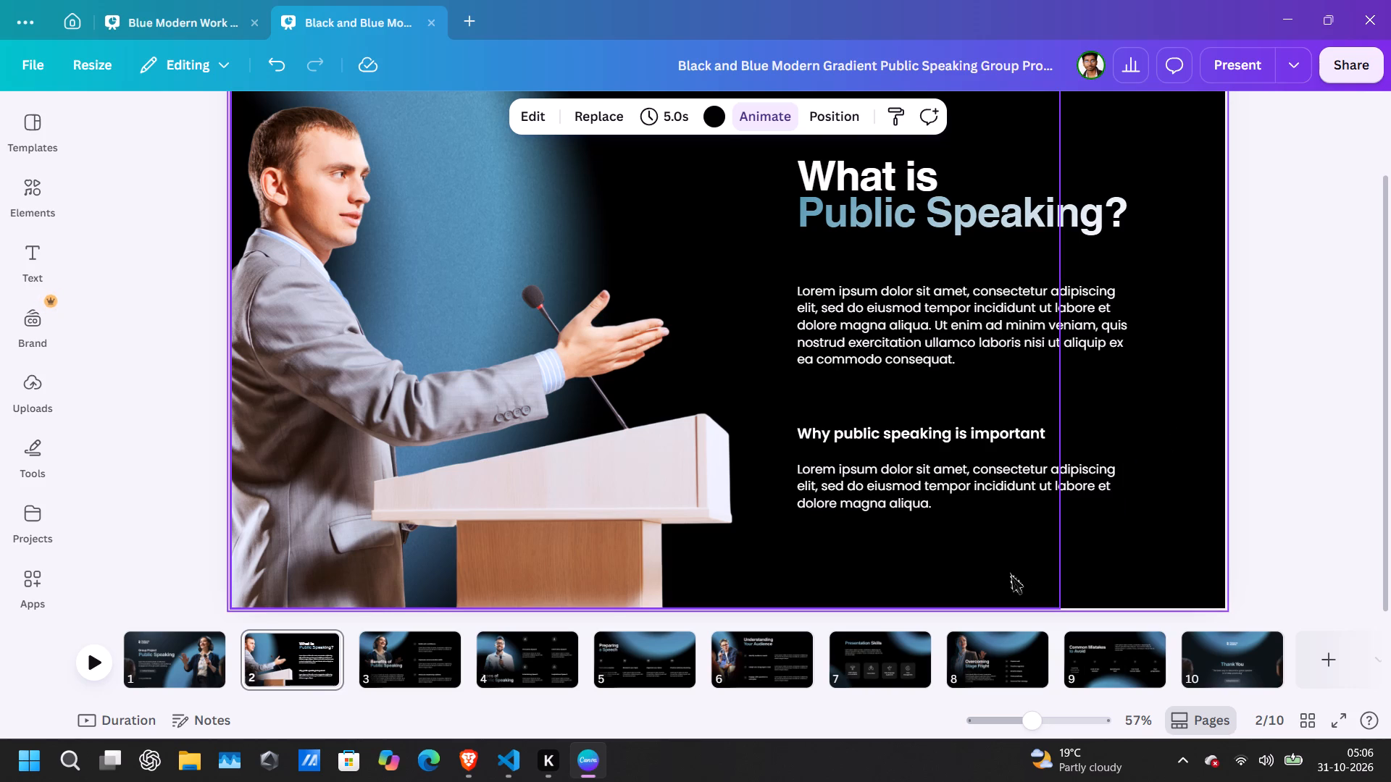
{"action": "left_click", "coordinate": [1189, 381]}
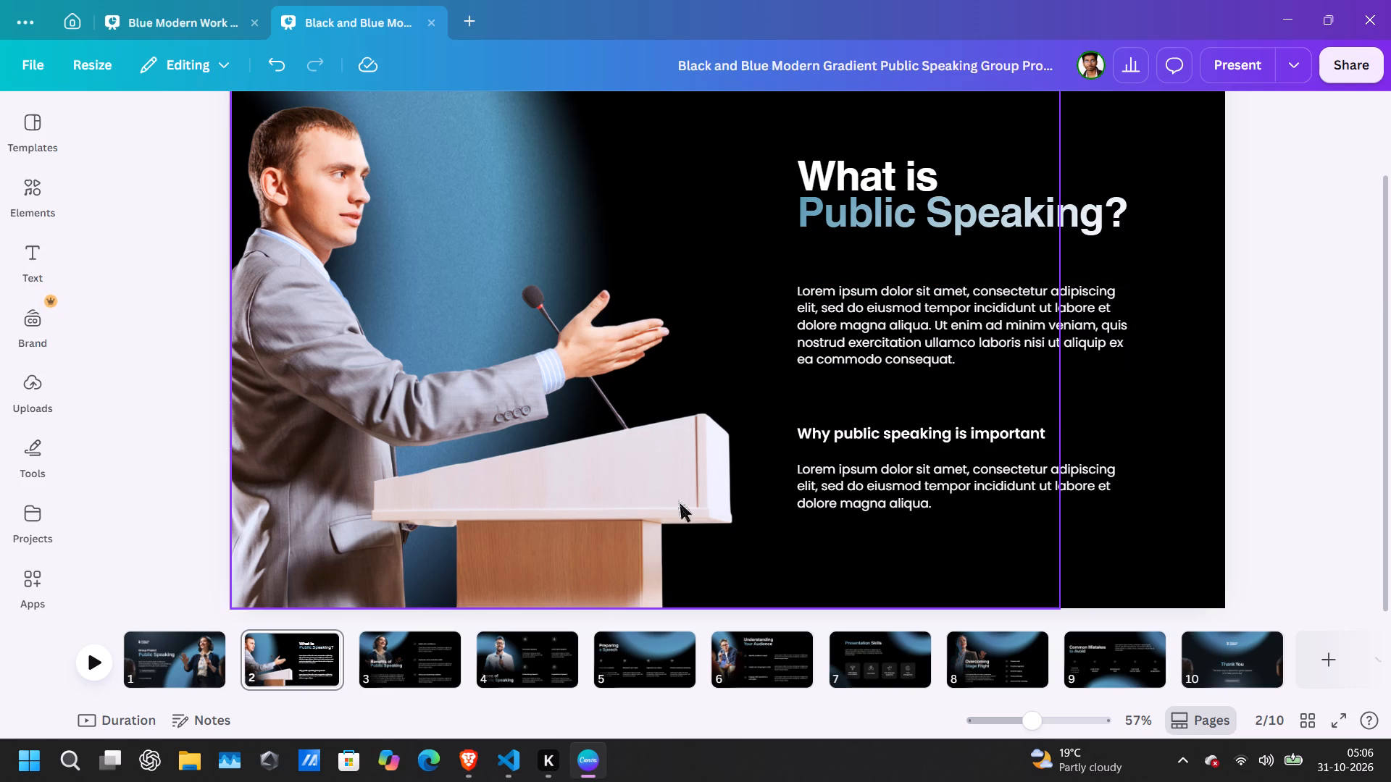
{"action": "left_click", "coordinate": [587, 230]}
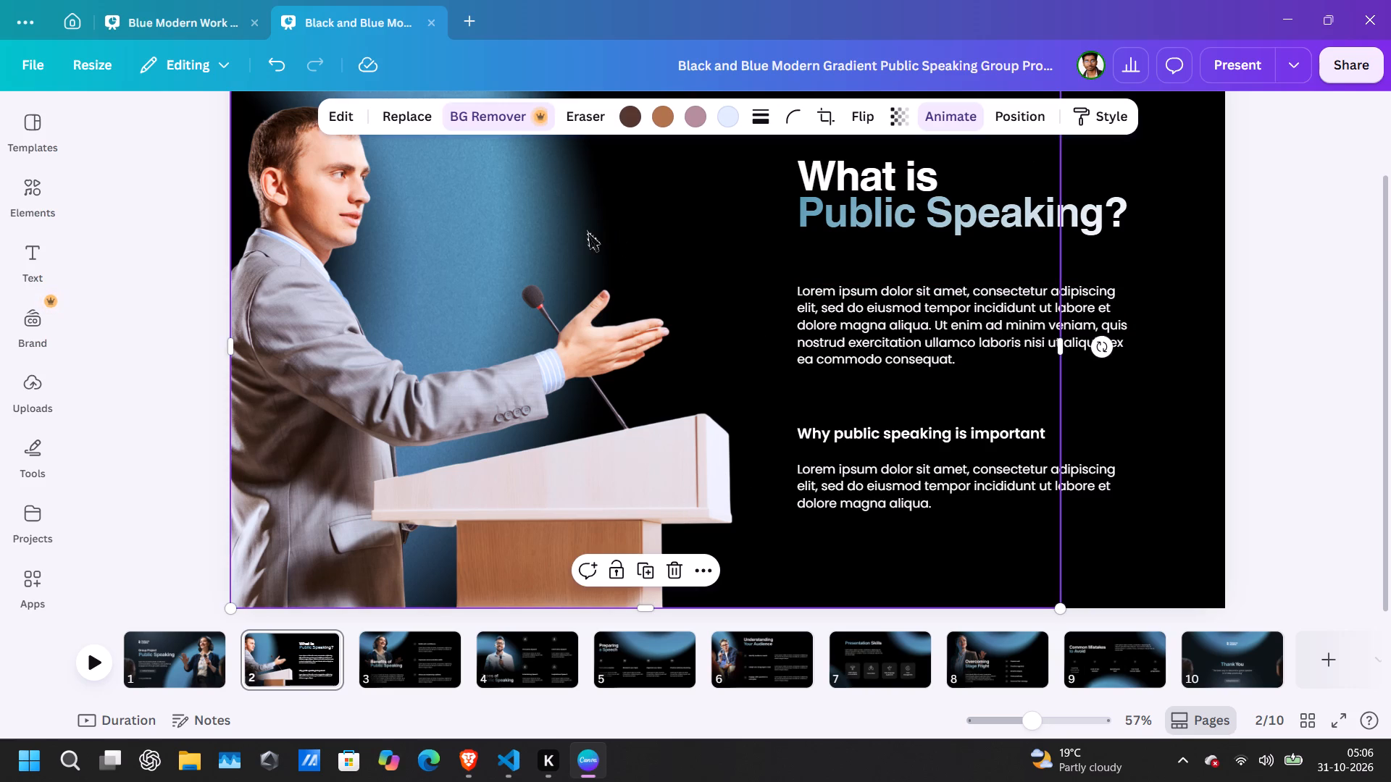
Replace the speaker photo on page 1 with the photo of a woman holding a pink laptop beside a whiteboard.
{"action": "left_click", "coordinate": [199, 644]}
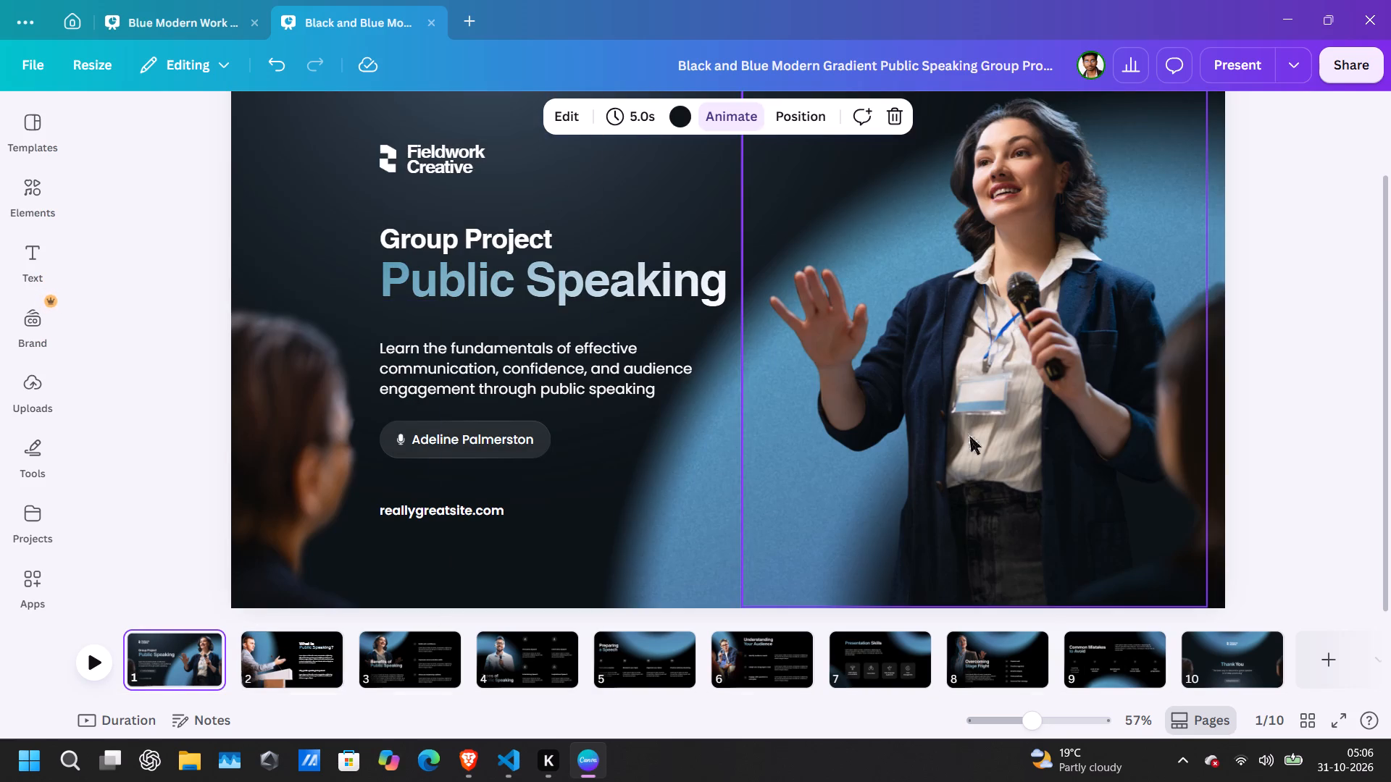
{"action": "left_click", "coordinate": [968, 432]}
{"action": "left_click", "coordinate": [440, 115]}
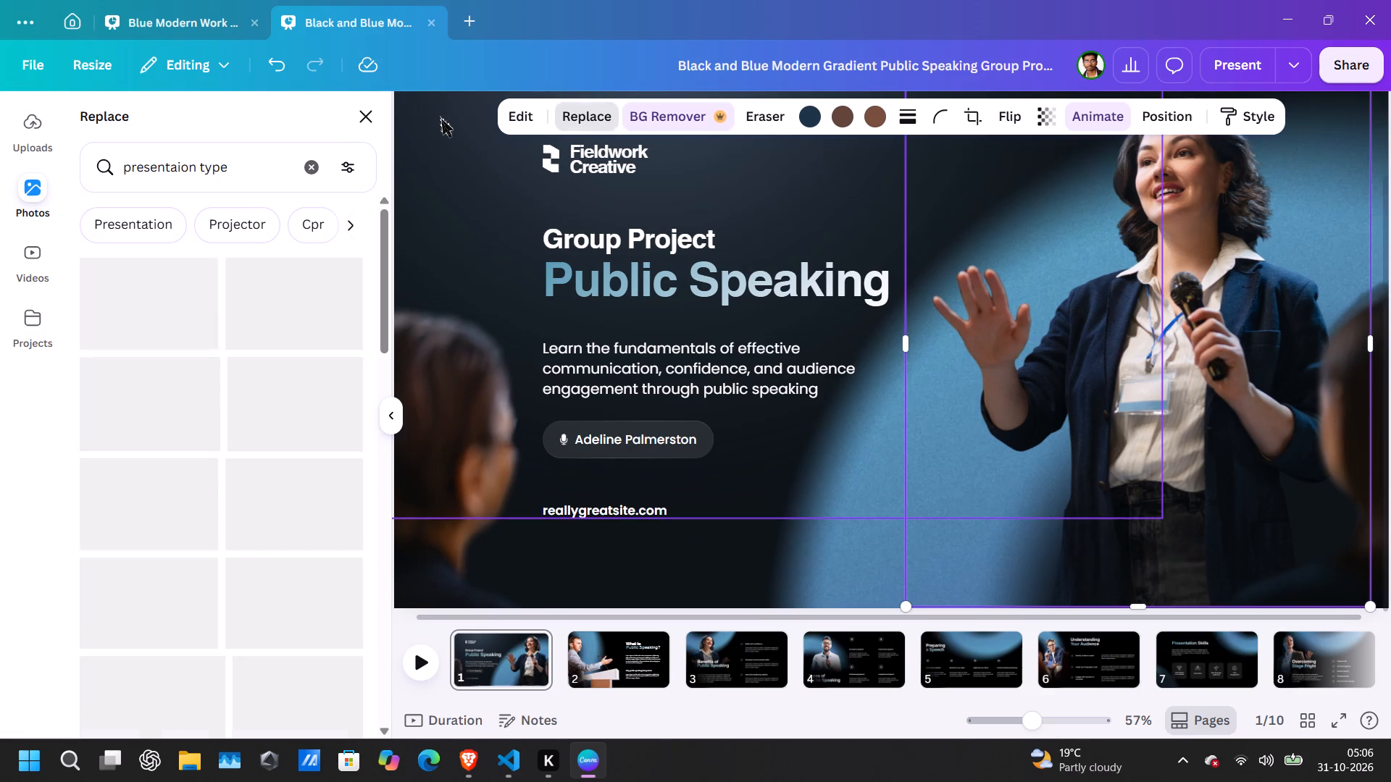
{"action": "scroll", "coordinate": [267, 450], "scroll_direction": "down", "scroll_amount": 6}
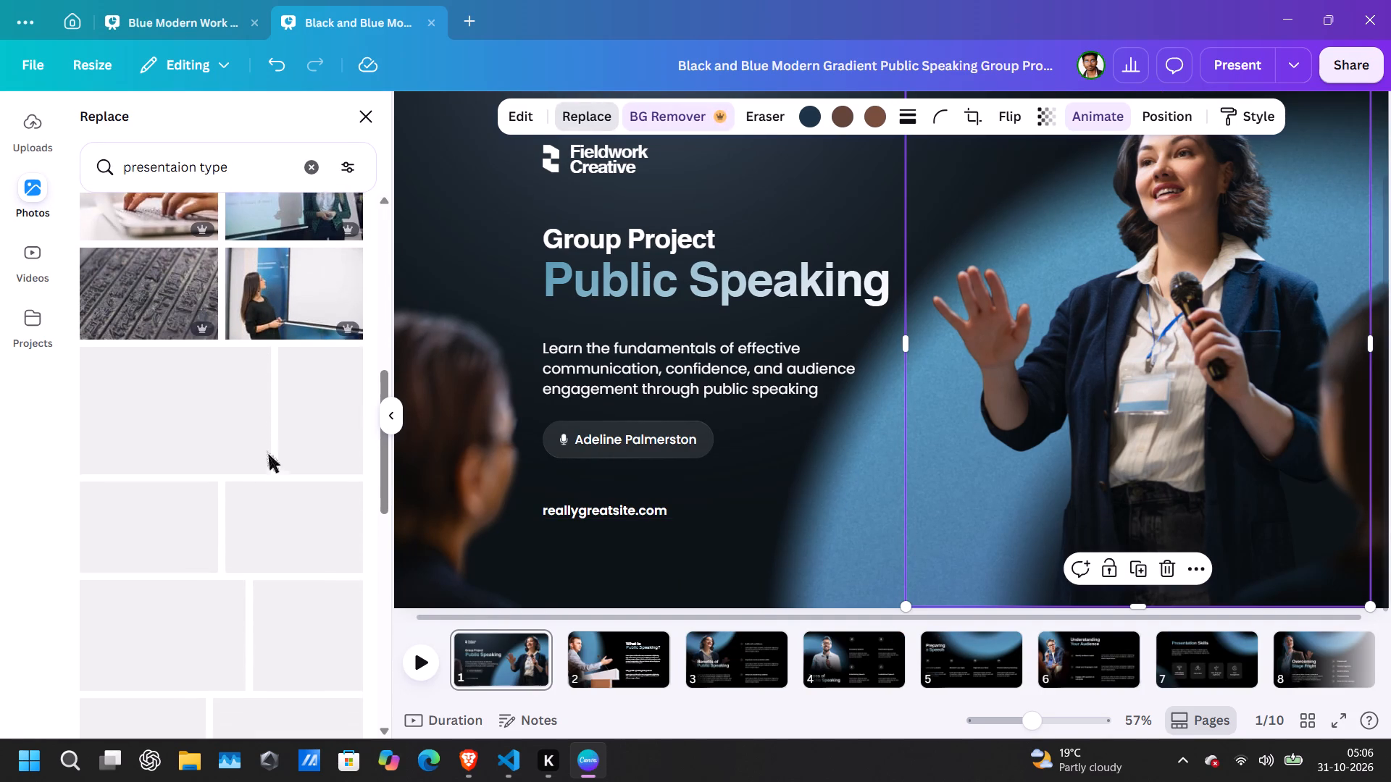
{"action": "scroll", "coordinate": [267, 450], "scroll_direction": "down", "scroll_amount": 1}
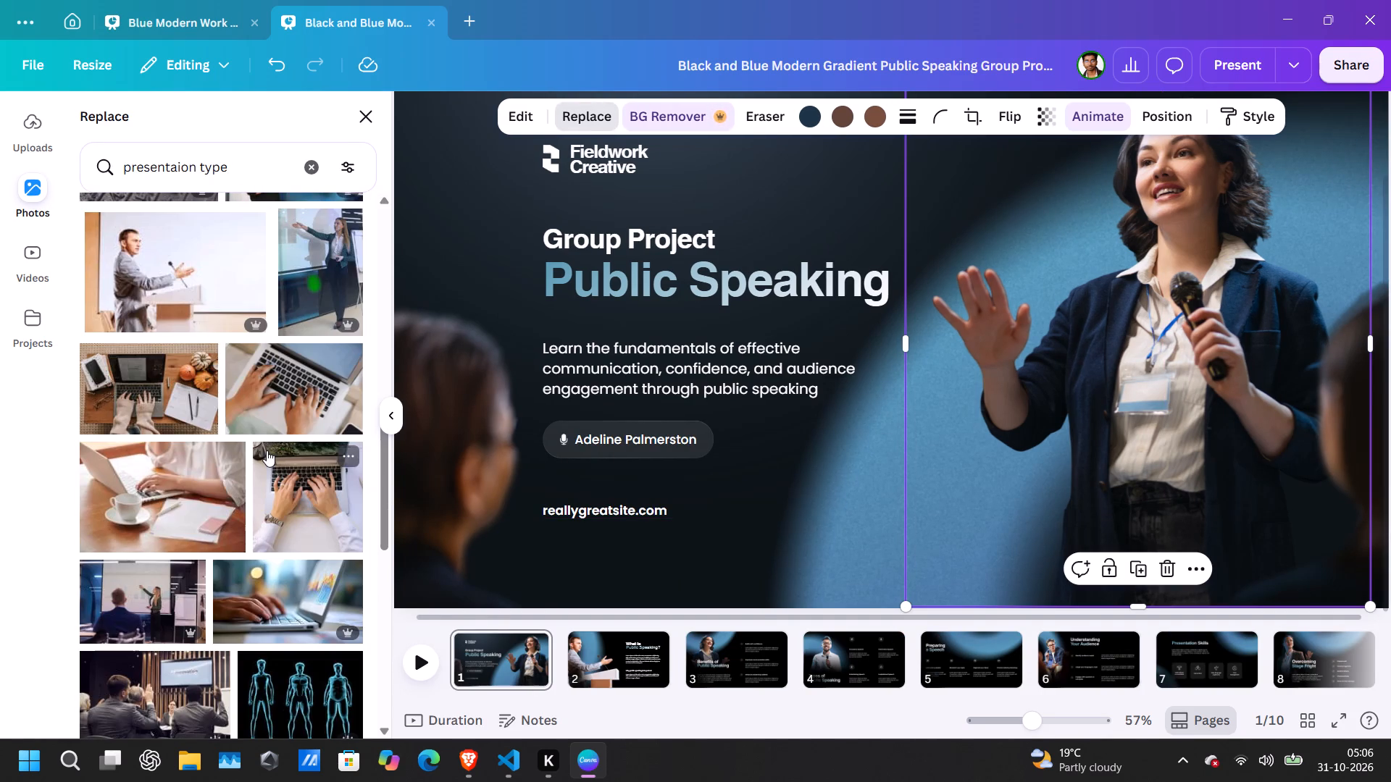
{"action": "scroll", "coordinate": [267, 450], "scroll_direction": "down", "scroll_amount": 3}
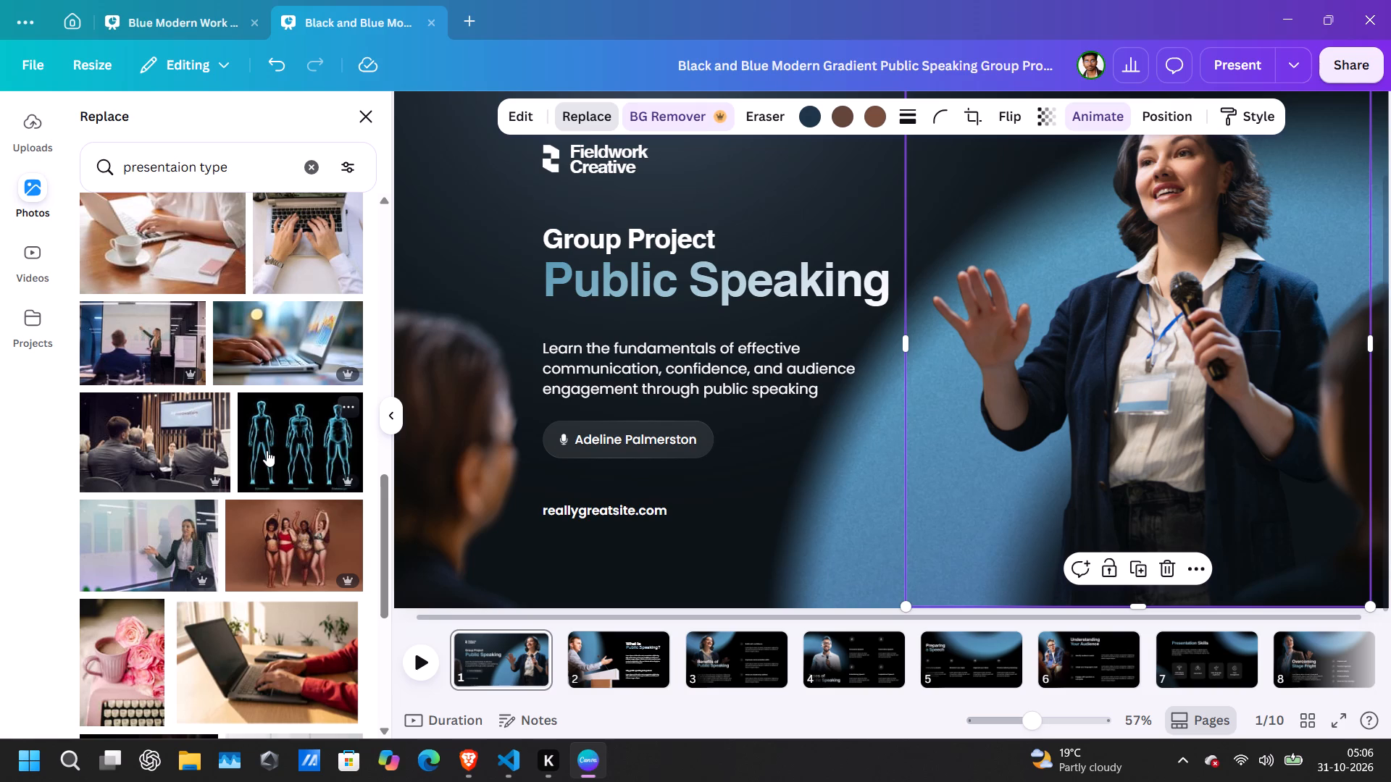
{"action": "scroll", "coordinate": [270, 547], "scroll_direction": "down", "scroll_amount": 1}
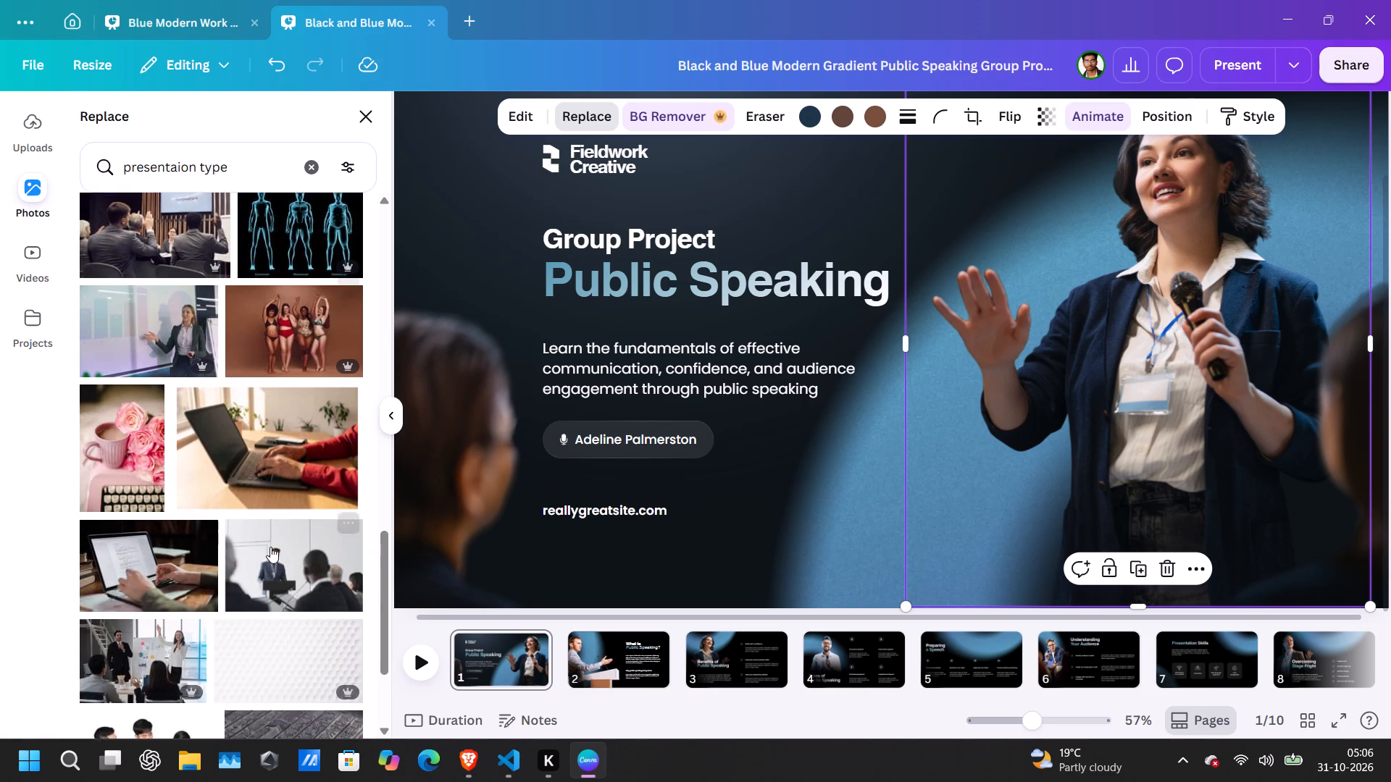
{"action": "scroll", "coordinate": [270, 547], "scroll_direction": "down", "scroll_amount": 4}
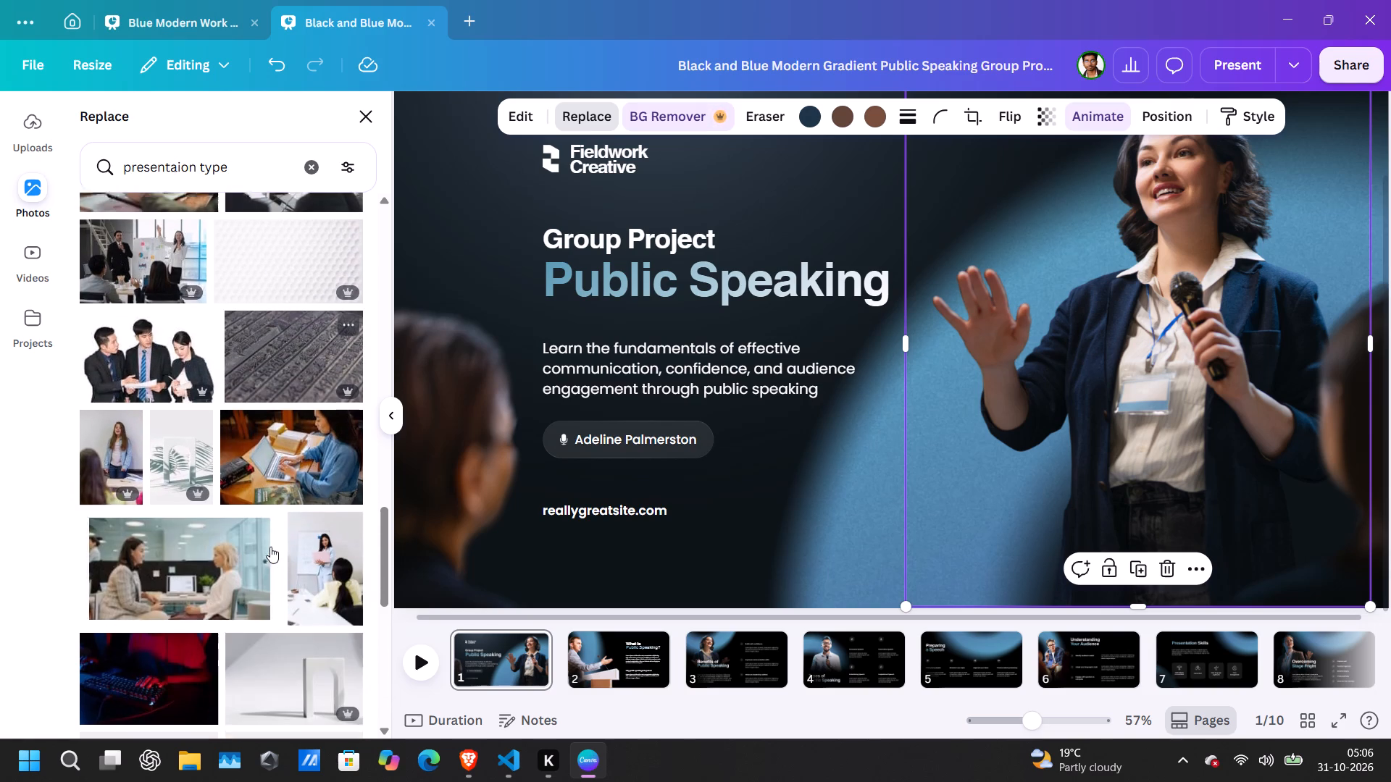
{"action": "scroll", "coordinate": [270, 547], "scroll_direction": "down", "scroll_amount": 2}
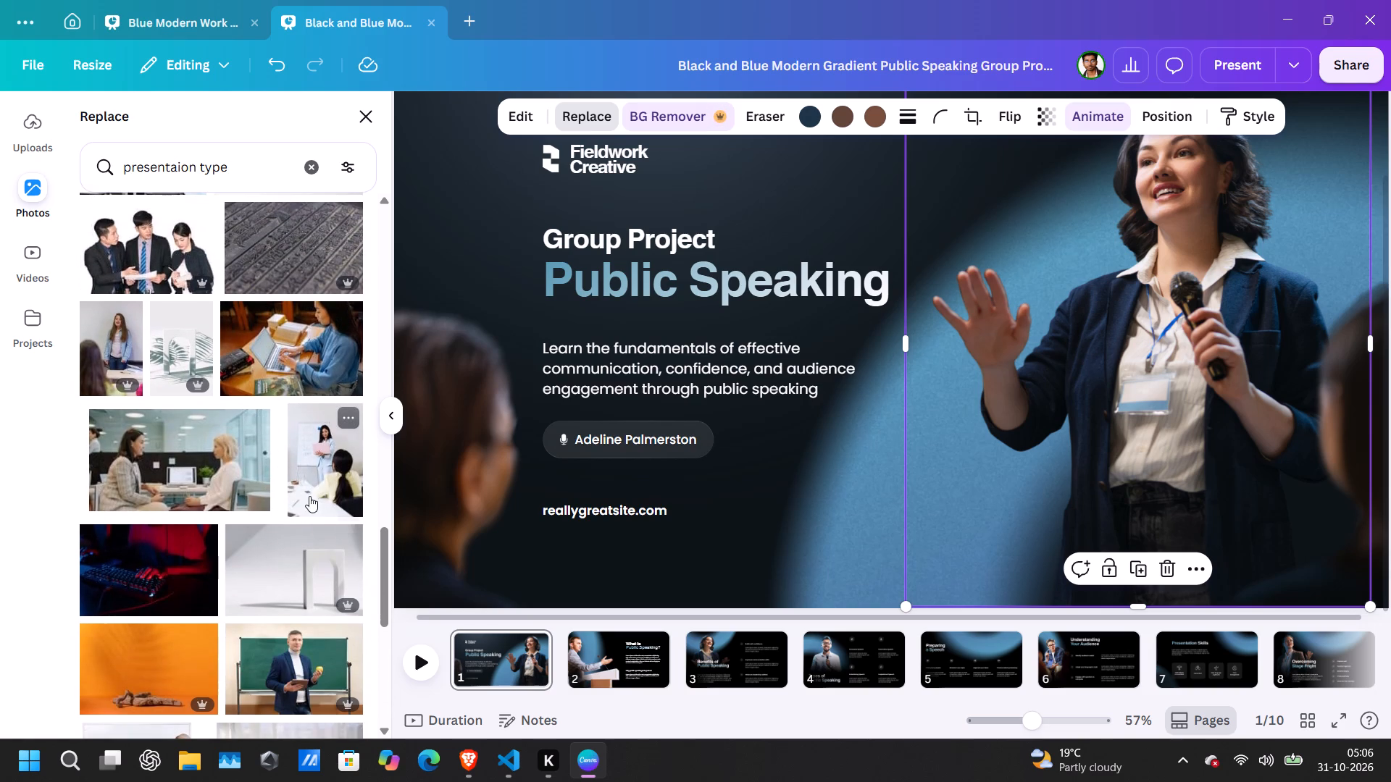
{"action": "left_click", "coordinate": [317, 488]}
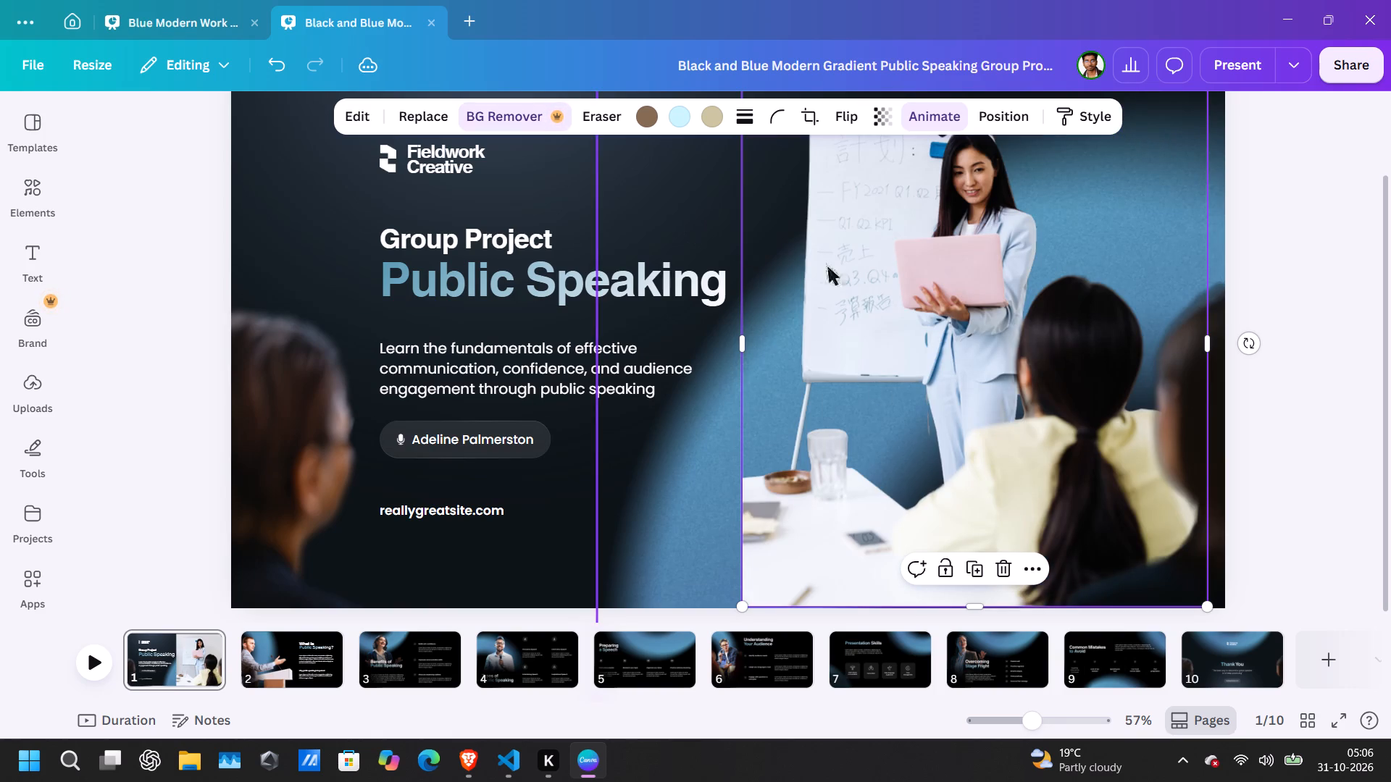
{"action": "left_click", "coordinate": [692, 224]}
{"action": "left_click", "coordinate": [687, 529]}
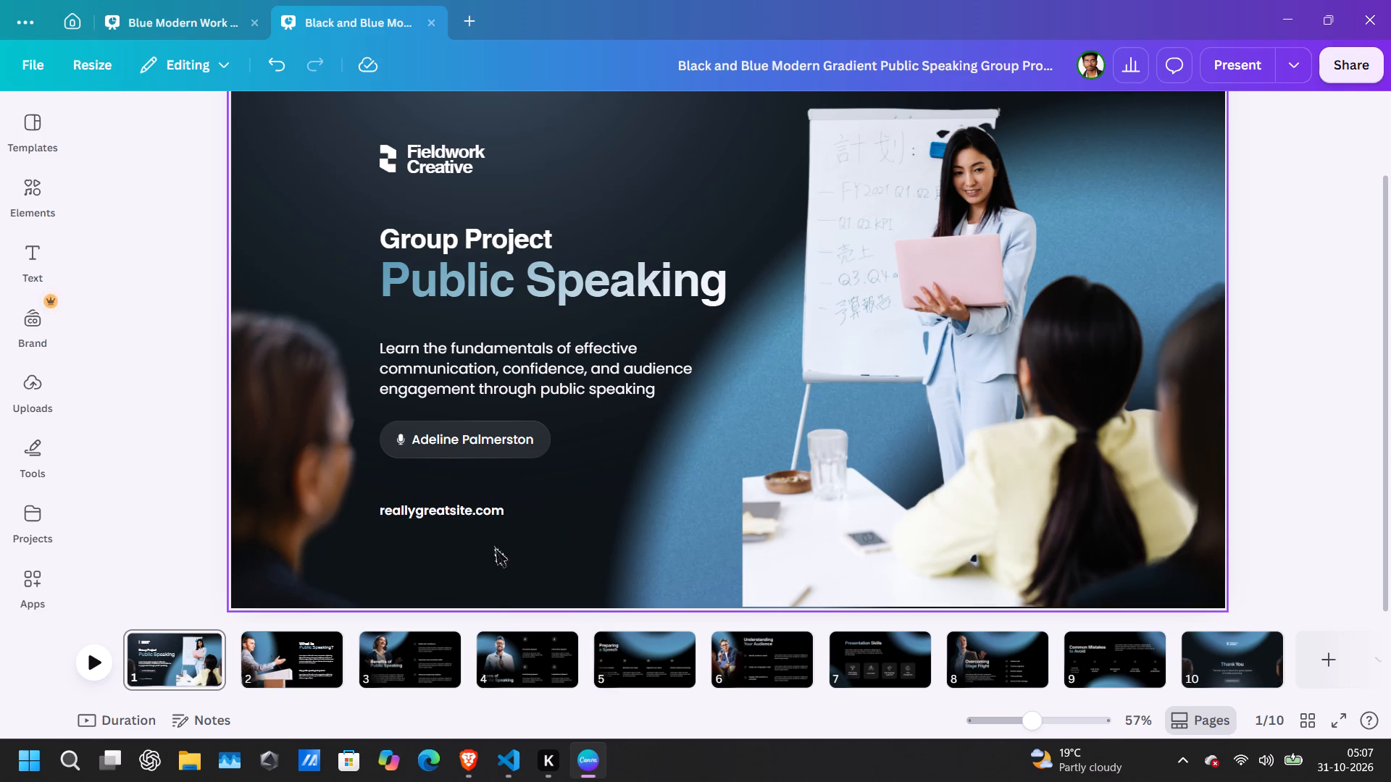
Search the replacement photos for the woman's photo on page 3 using "public speaking".
{"action": "left_click", "coordinate": [379, 651]}
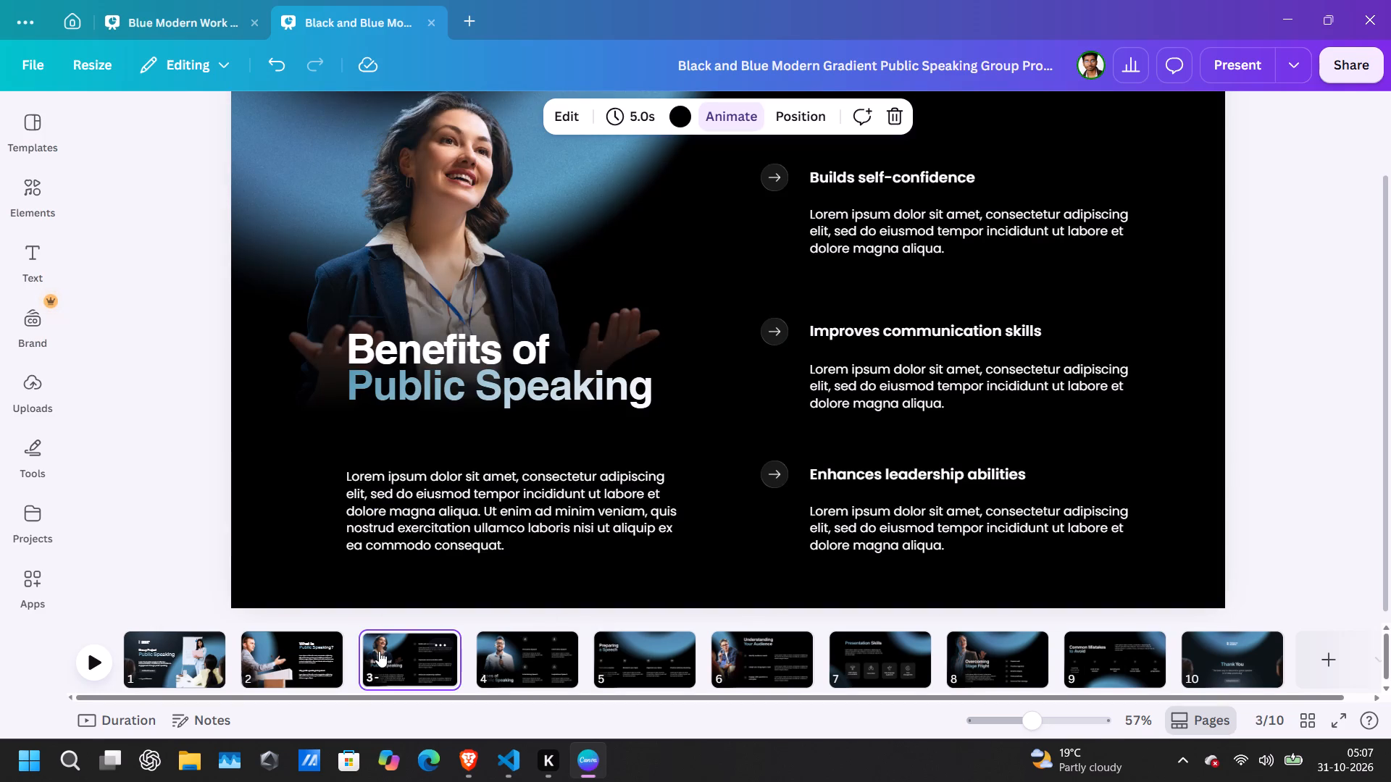
{"action": "left_click", "coordinate": [595, 144]}
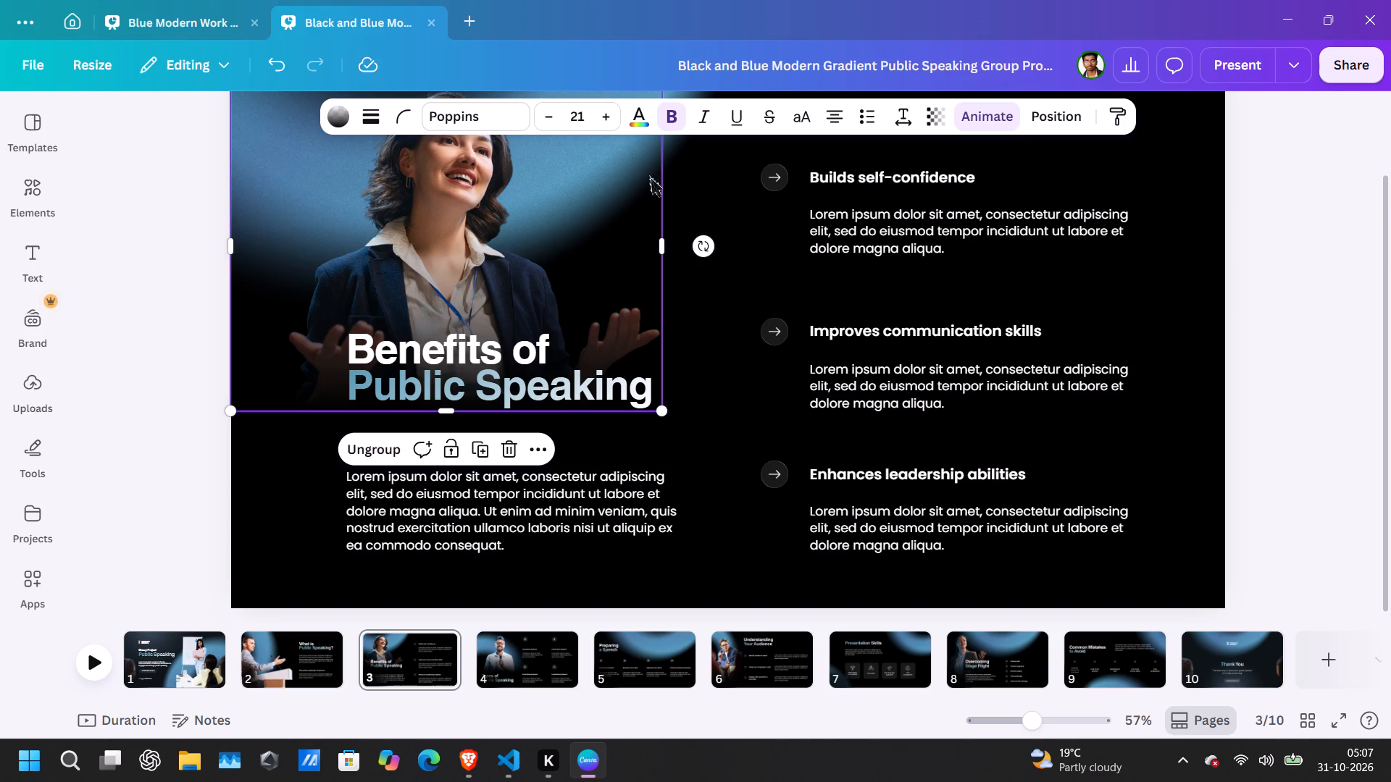
{"action": "left_click", "coordinate": [472, 208]}
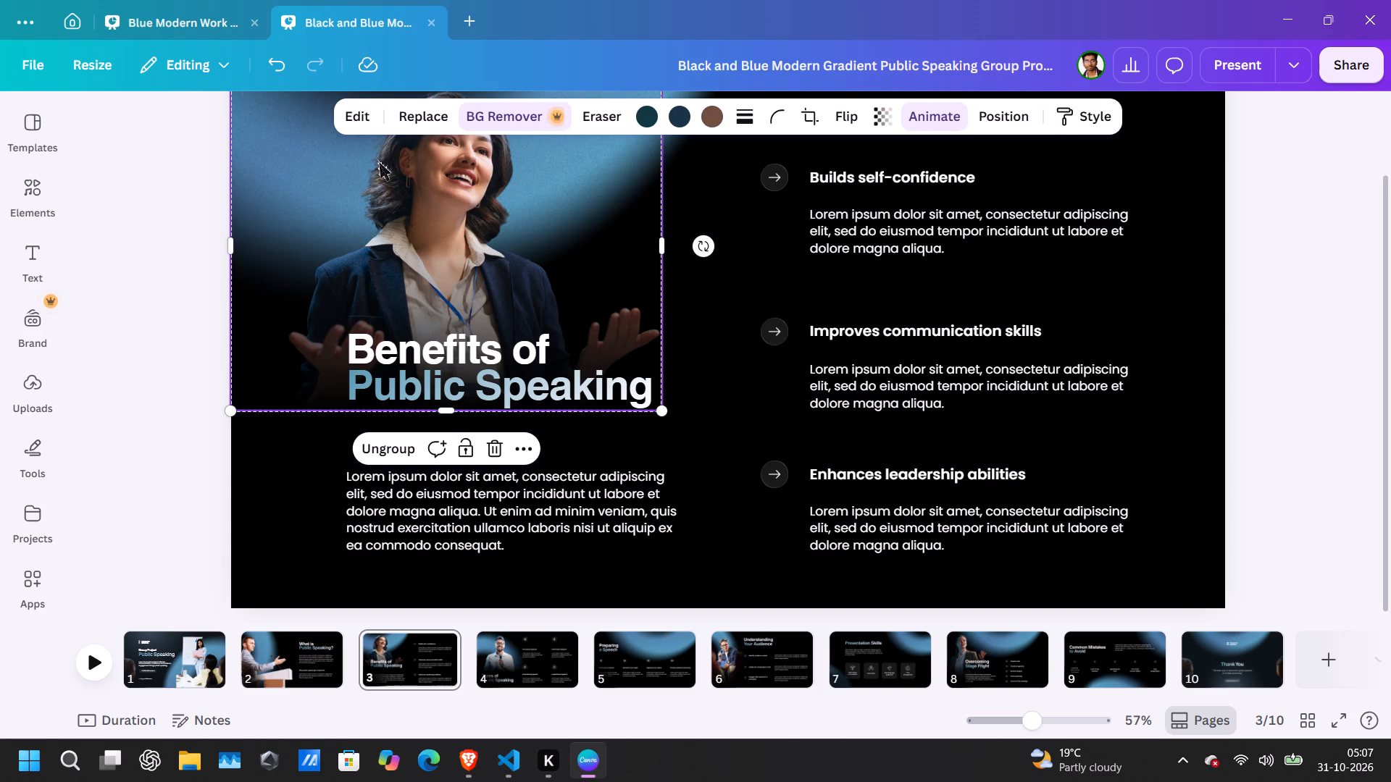
{"action": "left_click", "coordinate": [443, 118]}
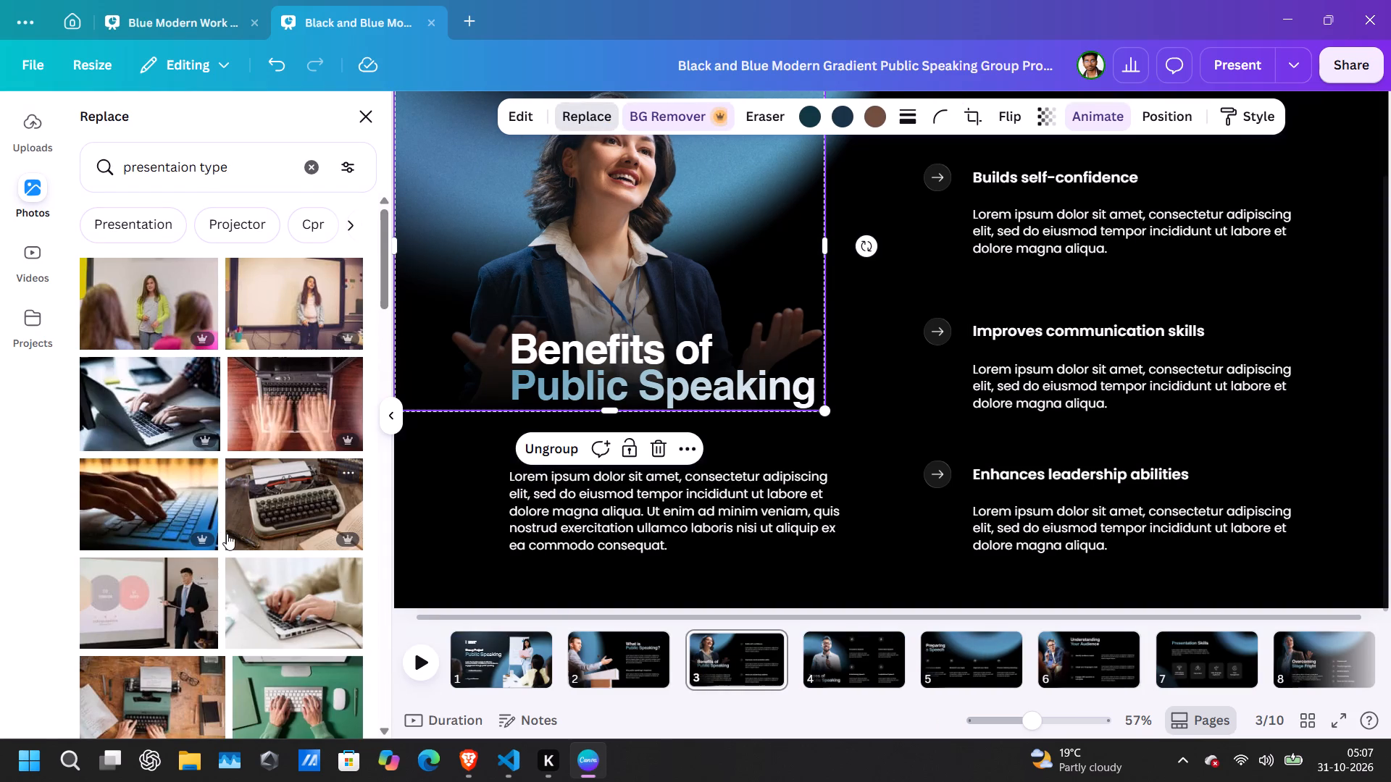
{"action": "scroll", "coordinate": [227, 534], "scroll_direction": "down", "scroll_amount": 7}
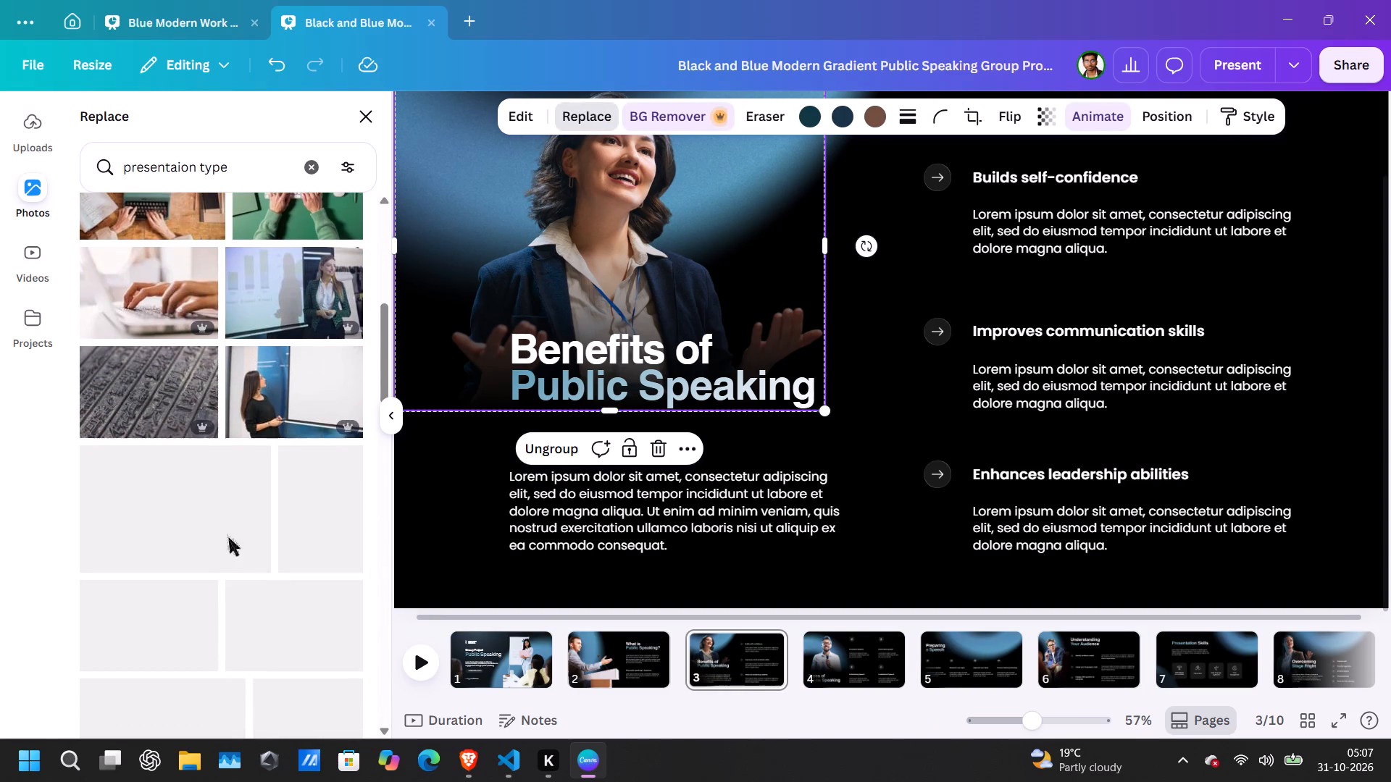
{"action": "left_click", "coordinate": [314, 173]}
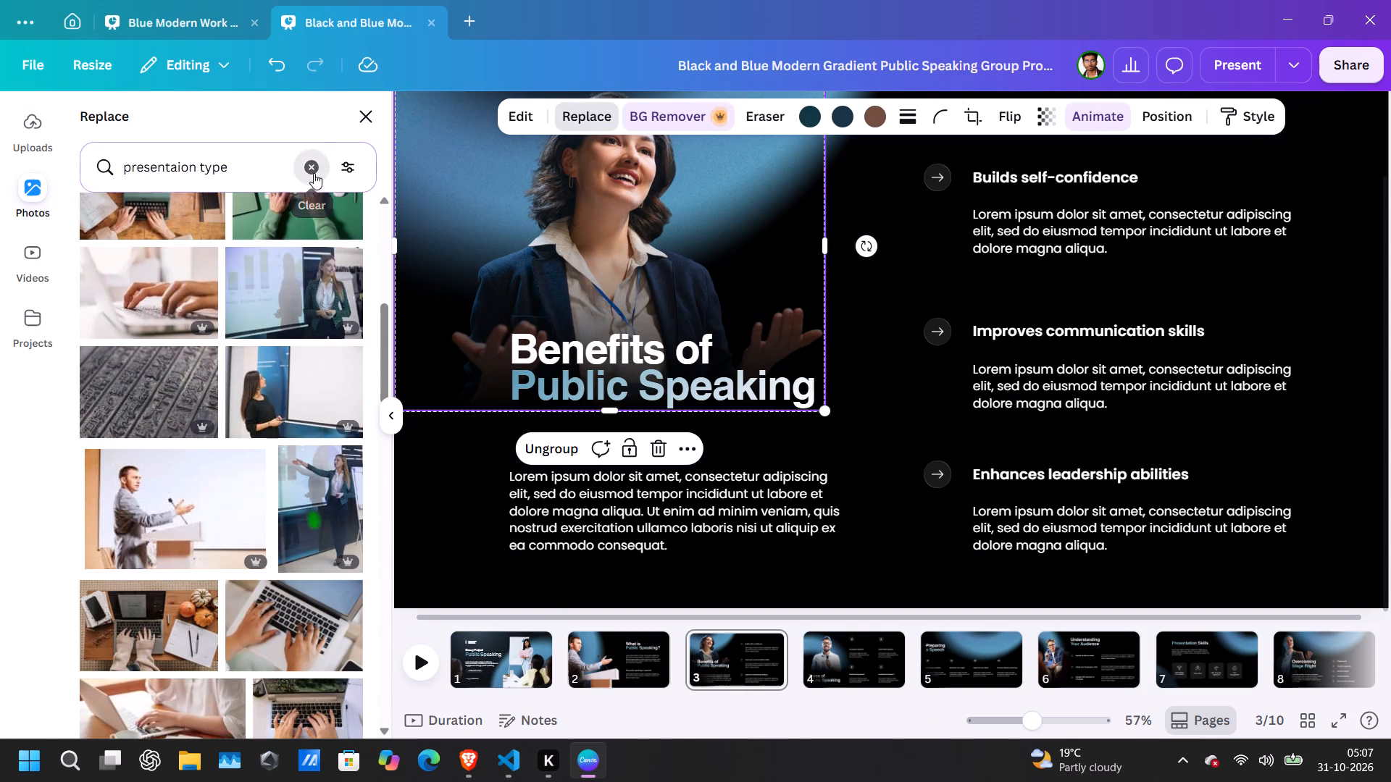
{"action": "type", "text": "pp"}
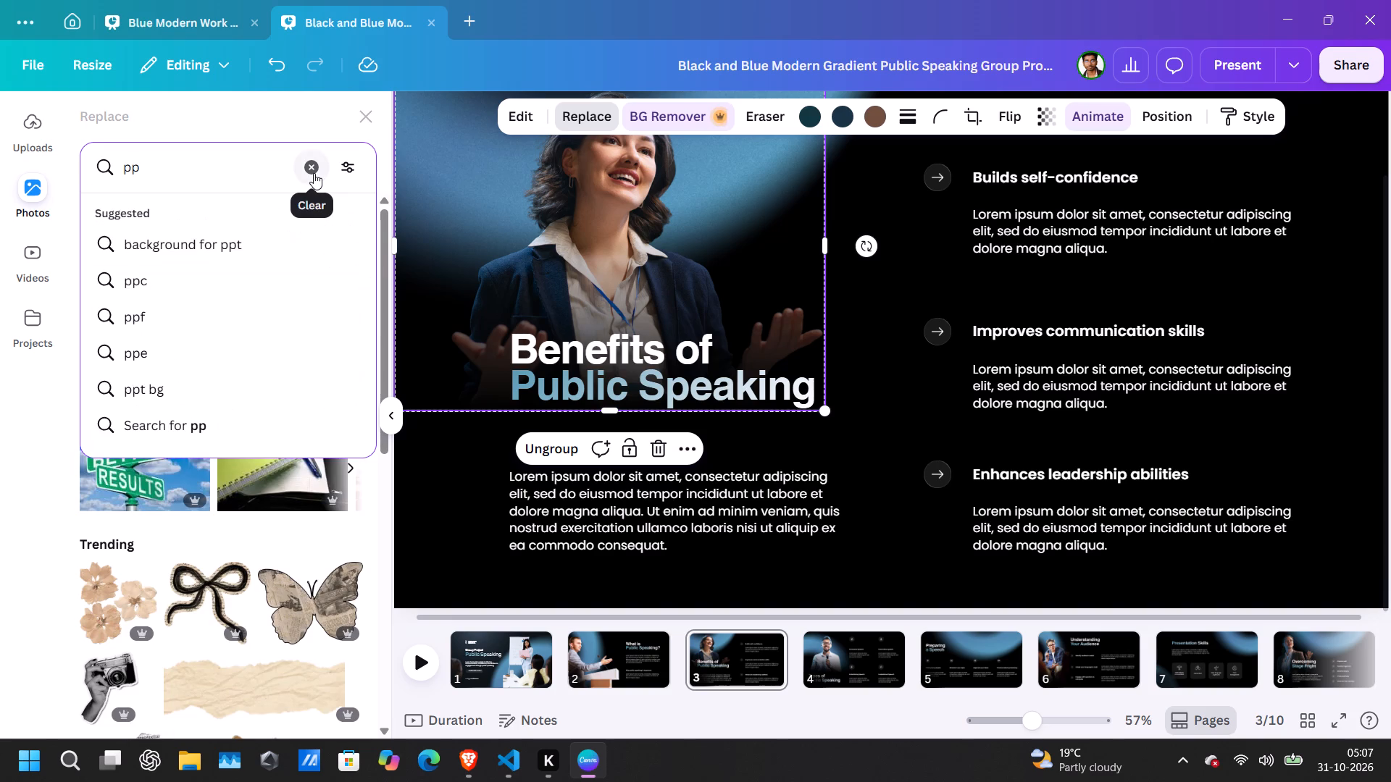
{"action": "key", "text": "BackSpace"}
{"action": "type", "text": "ublic s"}
{"action": "left_click", "coordinate": [266, 233]}
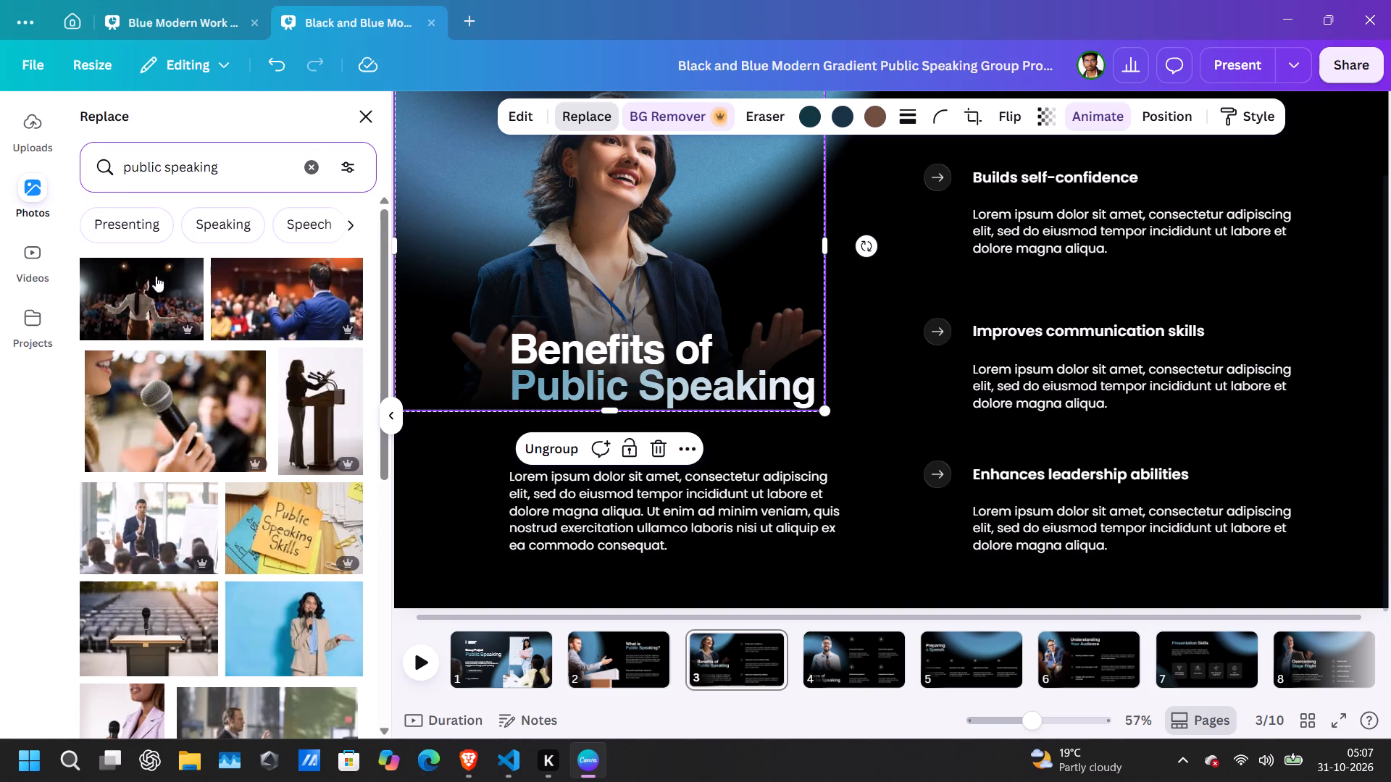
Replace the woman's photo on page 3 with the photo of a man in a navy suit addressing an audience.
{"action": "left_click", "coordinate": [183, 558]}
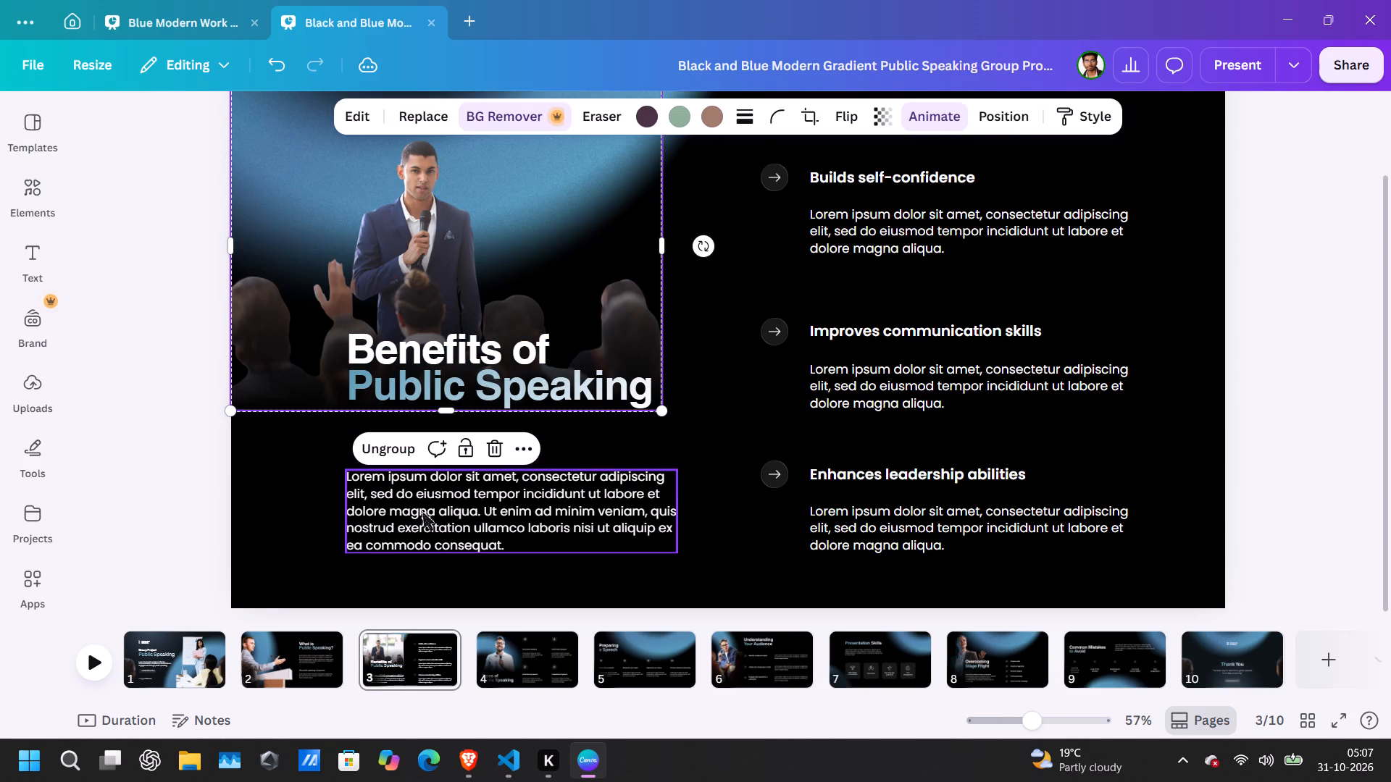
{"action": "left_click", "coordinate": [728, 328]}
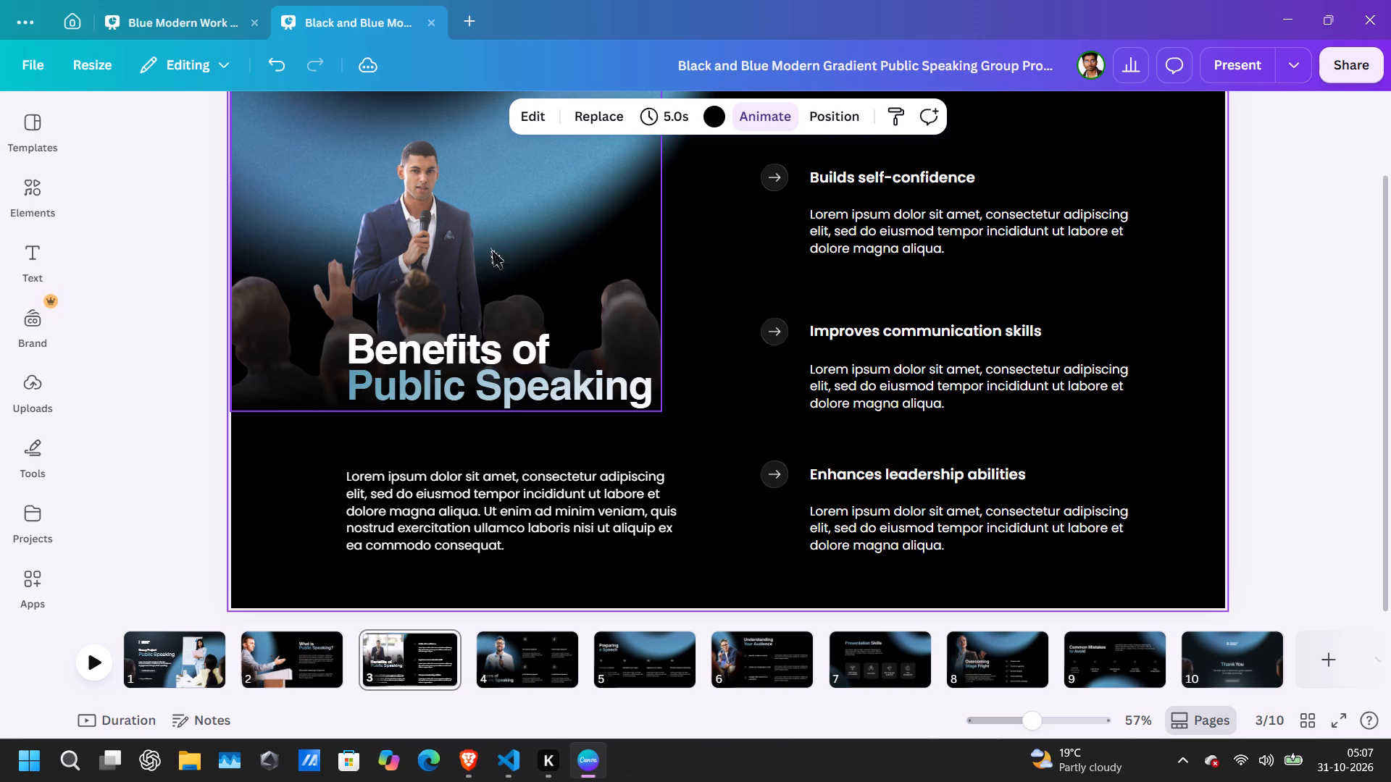
Replace the navy-suited speaker photo on page 3 with the photo of an audience seated in a lecture hall.
{"action": "left_click", "coordinate": [601, 115]}
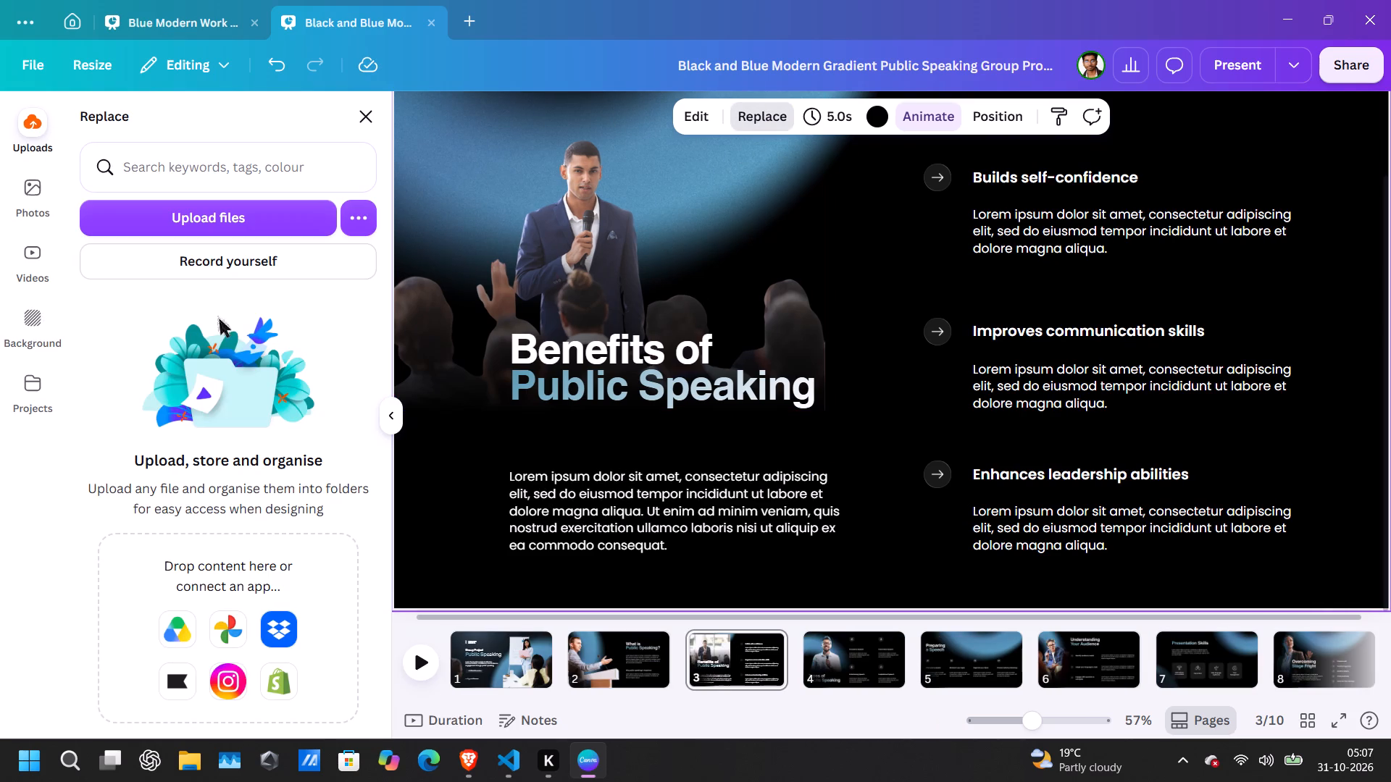
{"action": "left_click", "coordinate": [666, 155]}
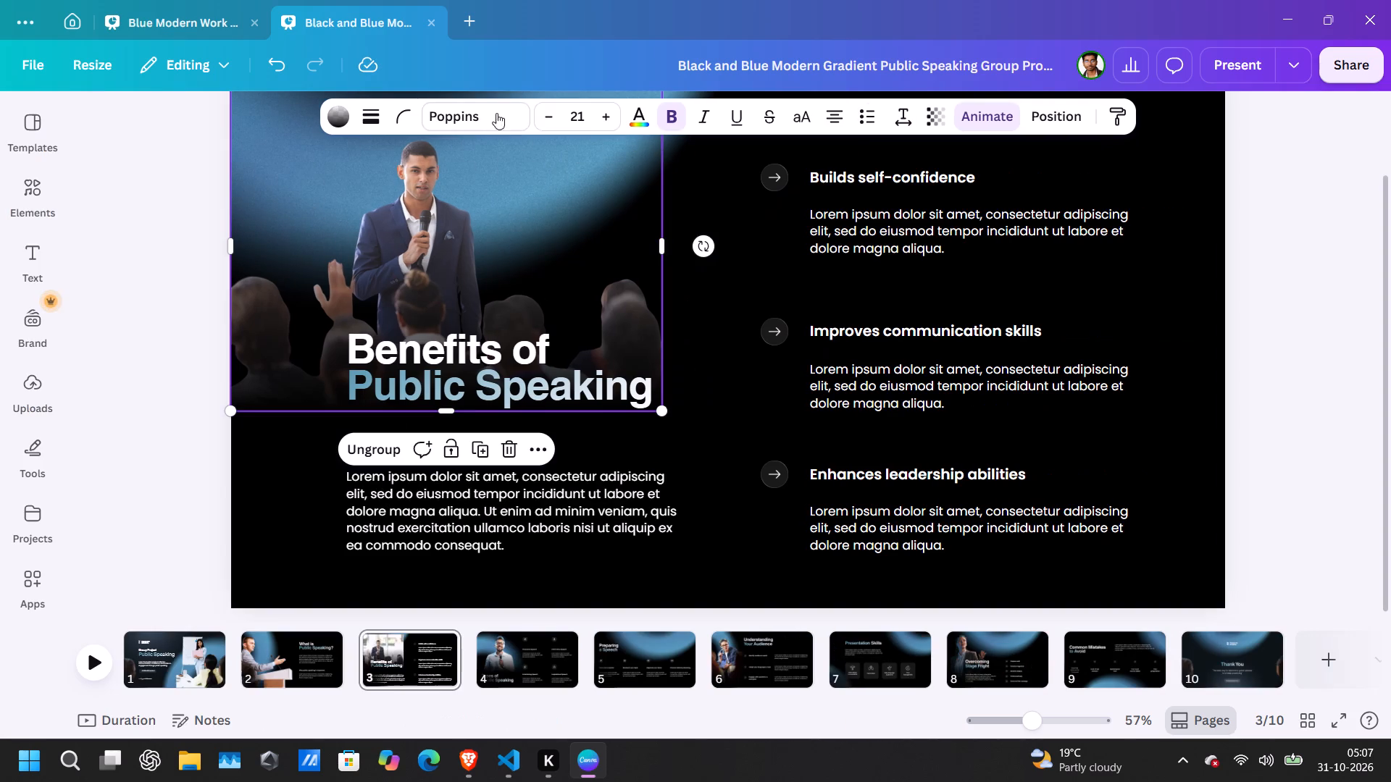
{"action": "left_click", "coordinate": [398, 200]}
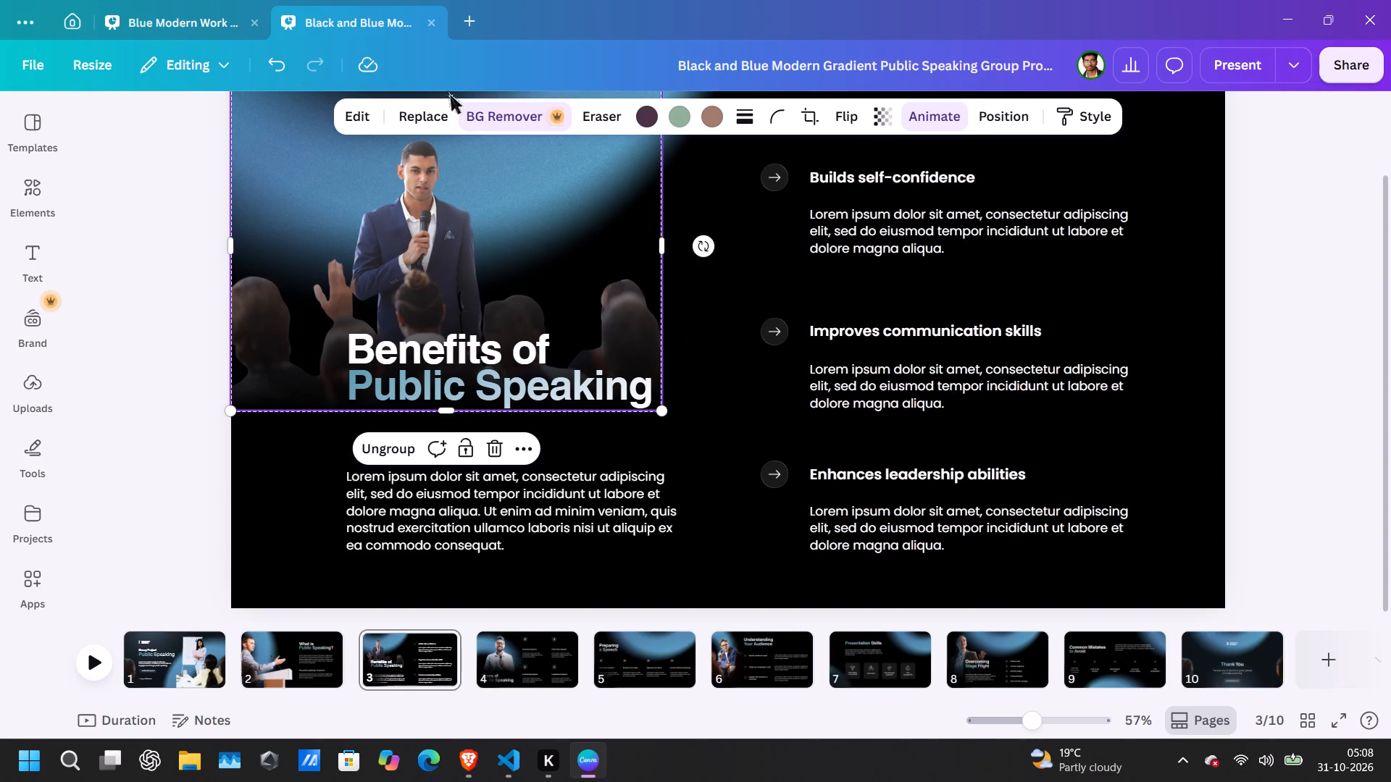
{"action": "left_click", "coordinate": [416, 116]}
{"action": "scroll", "coordinate": [216, 400], "scroll_direction": "down", "scroll_amount": 3}
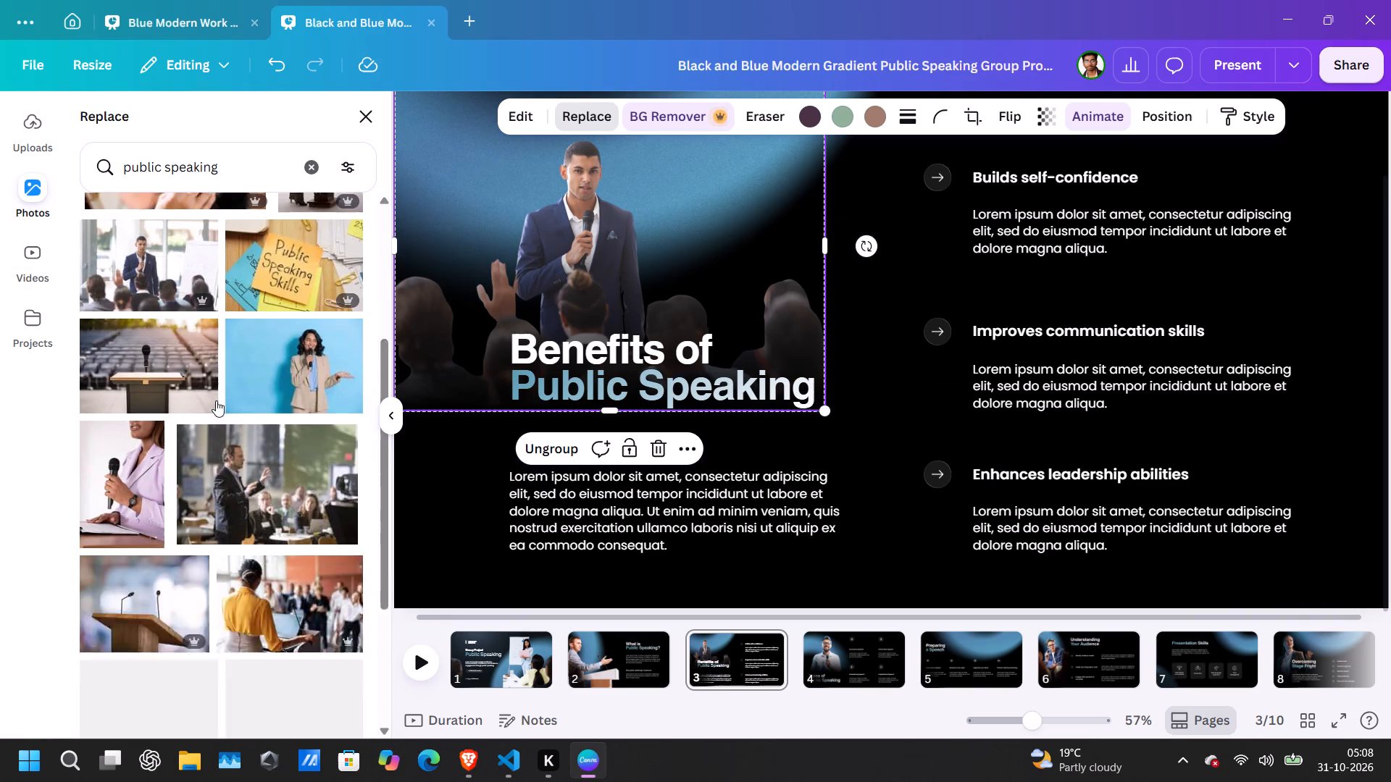
{"action": "scroll", "coordinate": [216, 400], "scroll_direction": "down", "scroll_amount": 1}
{"action": "scroll", "coordinate": [225, 537], "scroll_direction": "down", "scroll_amount": 1}
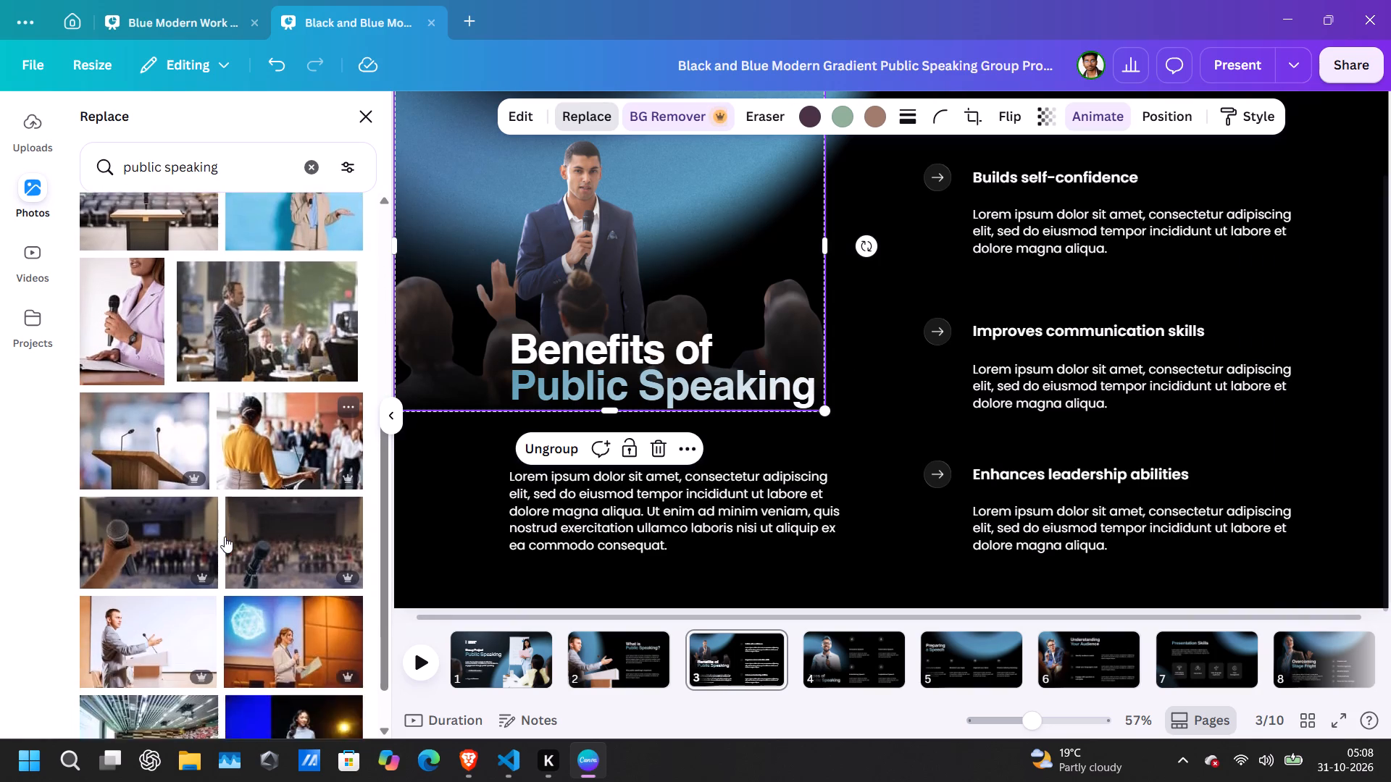
{"action": "scroll", "coordinate": [225, 537], "scroll_direction": "down", "scroll_amount": 4}
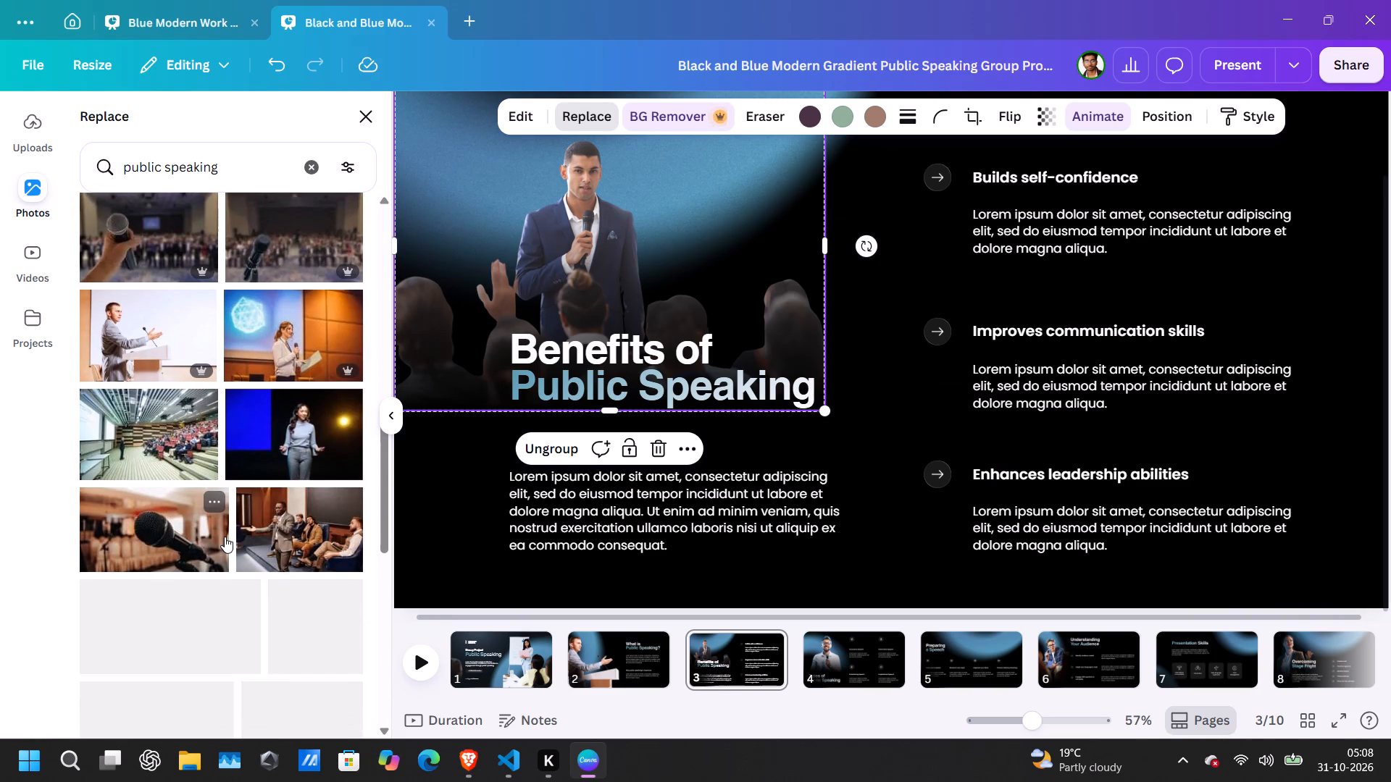
{"action": "left_click", "coordinate": [170, 442]}
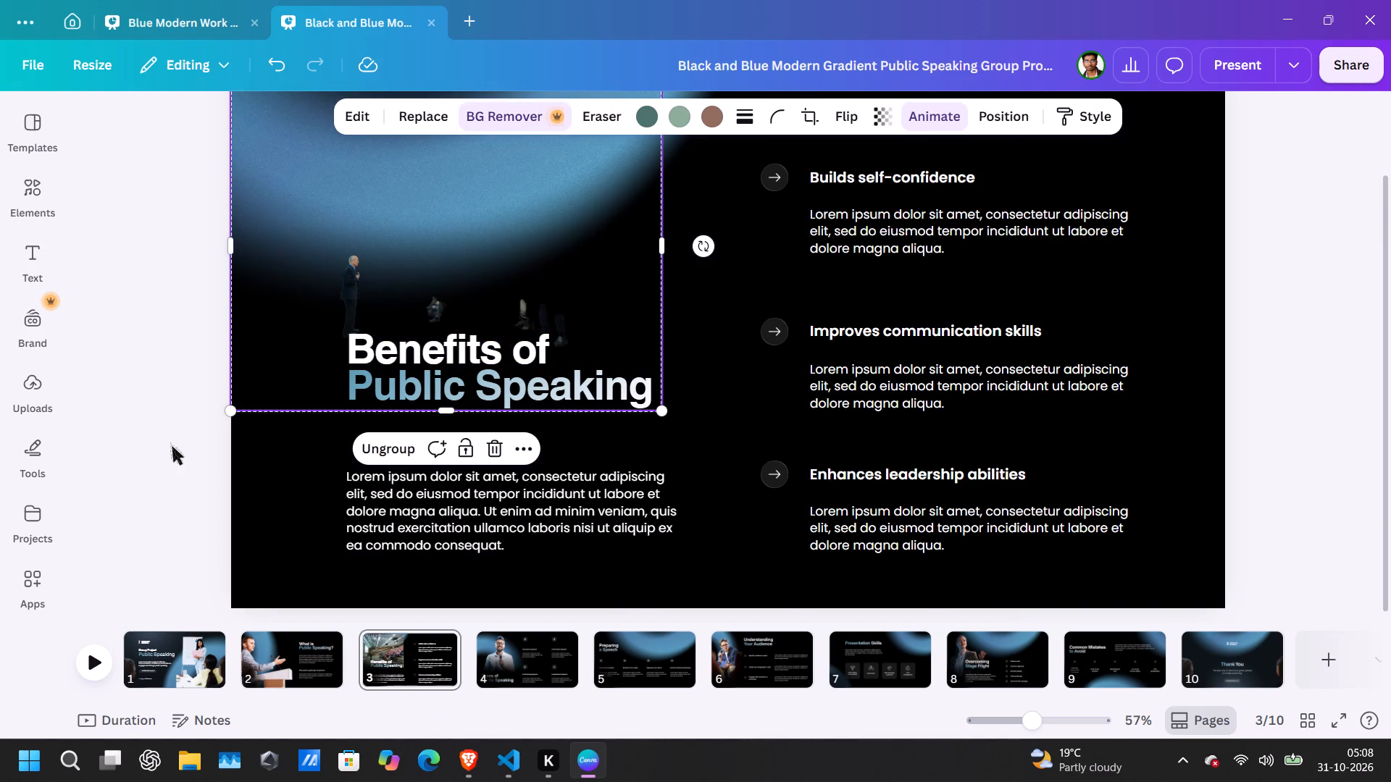
Replace the lecture hall photo on page 3 with the "public speaking" photo of a headset-wearing woman in a white shirt.
{"action": "left_click", "coordinate": [425, 113]}
{"action": "scroll", "coordinate": [209, 550], "scroll_direction": "down", "scroll_amount": 5}
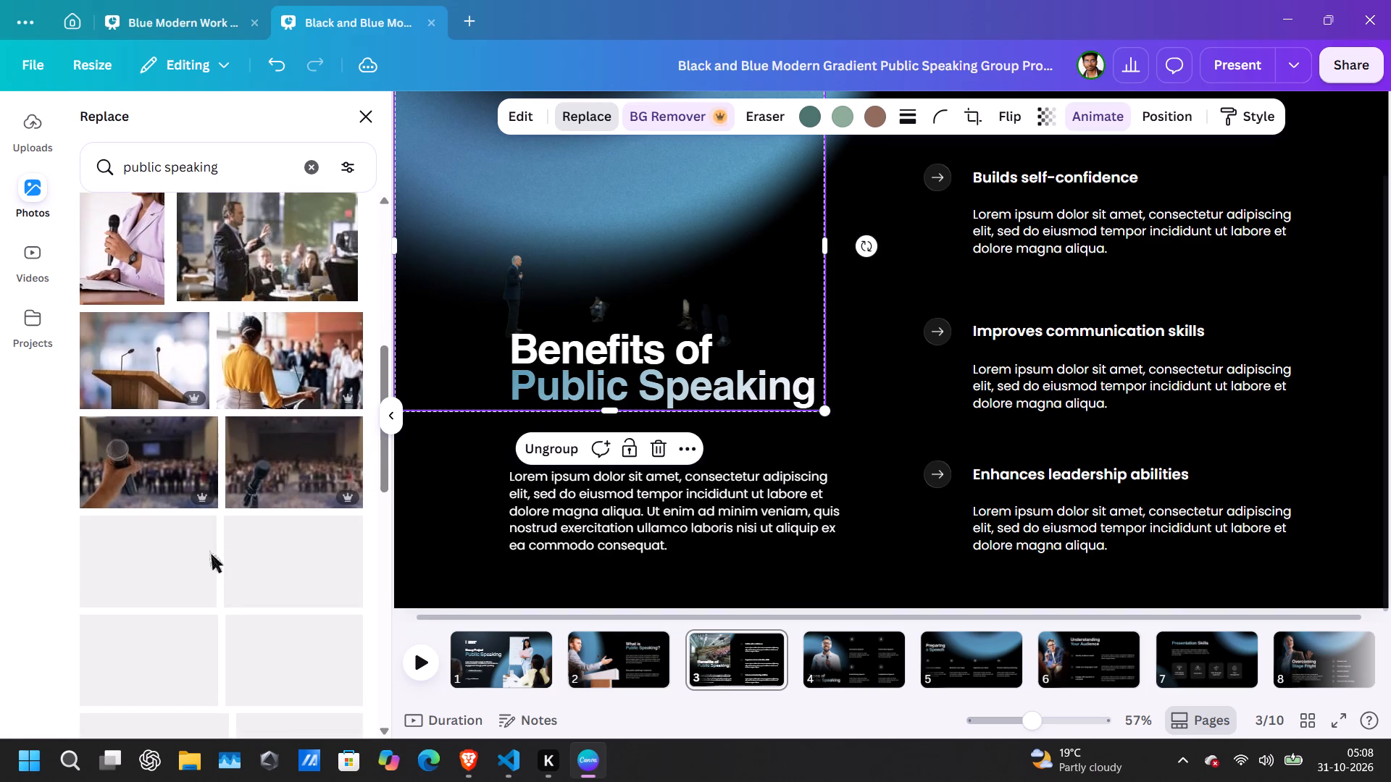
{"action": "scroll", "coordinate": [209, 550], "scroll_direction": "down", "scroll_amount": 3}
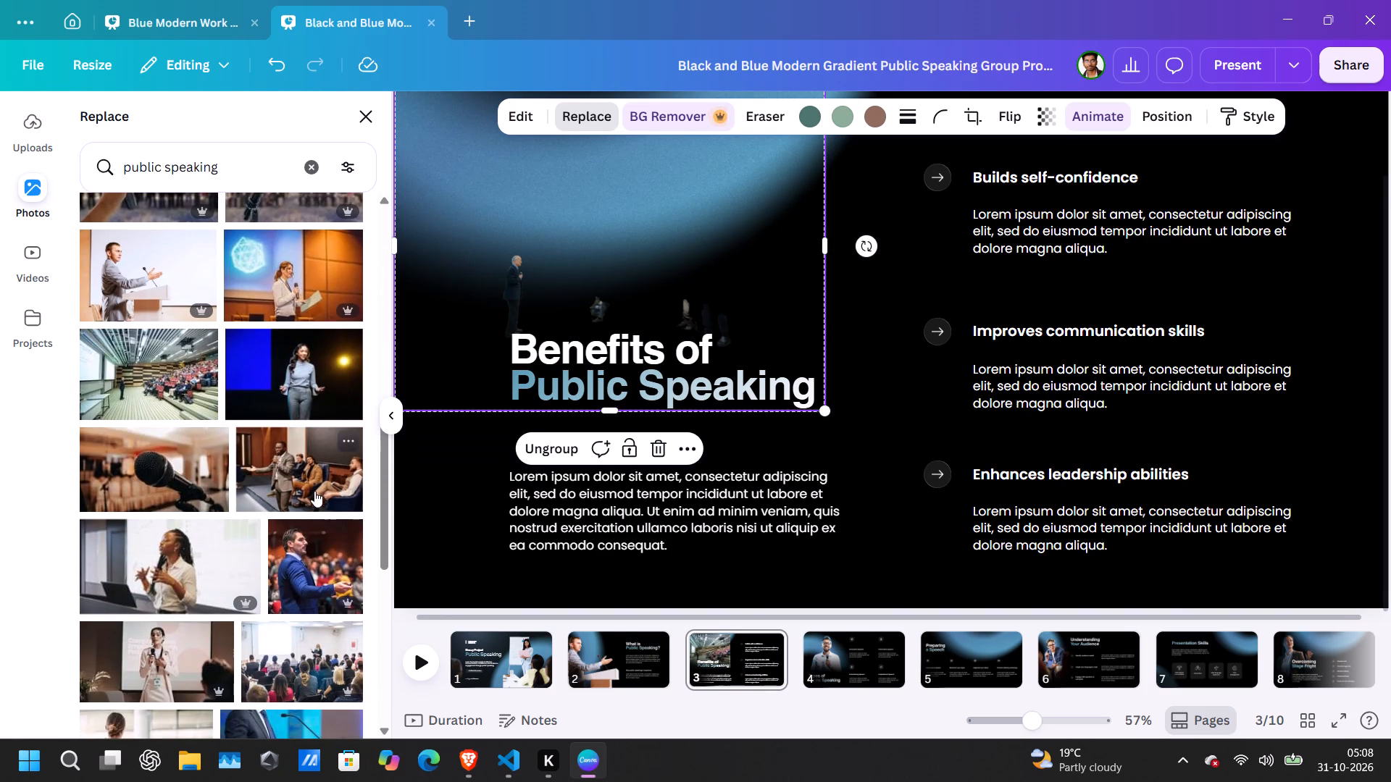
{"action": "scroll", "coordinate": [164, 547], "scroll_direction": "down", "scroll_amount": 2}
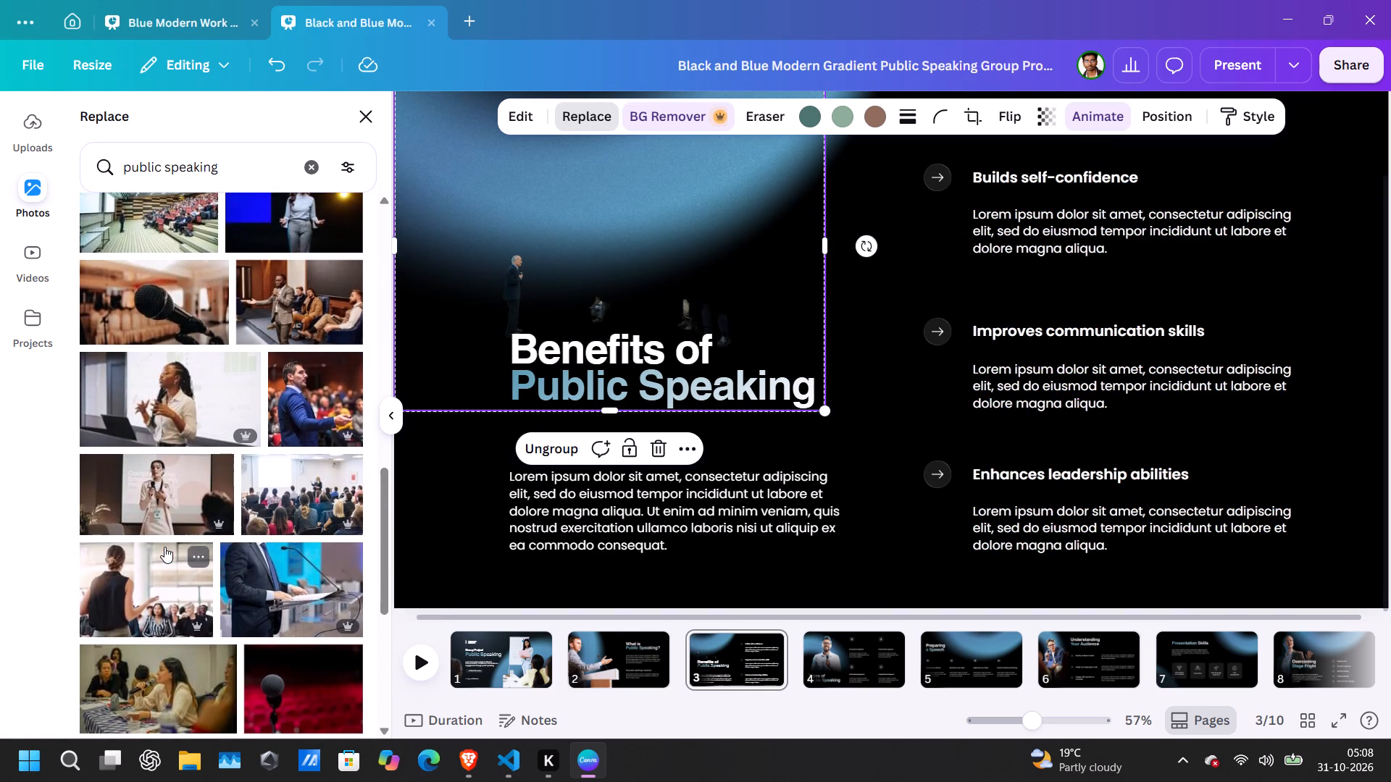
{"action": "scroll", "coordinate": [192, 601], "scroll_direction": "down", "scroll_amount": 1}
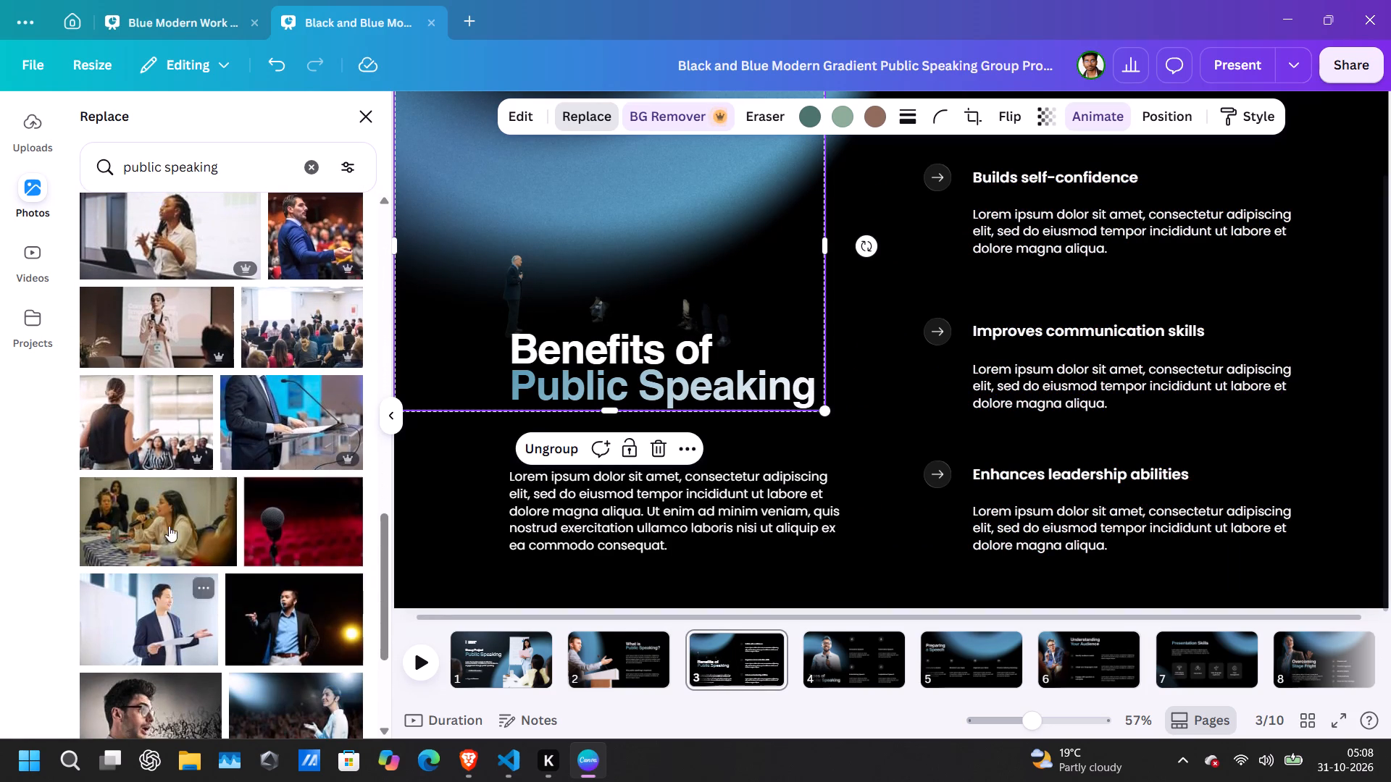
{"action": "scroll", "coordinate": [161, 419], "scroll_direction": "down", "scroll_amount": 2}
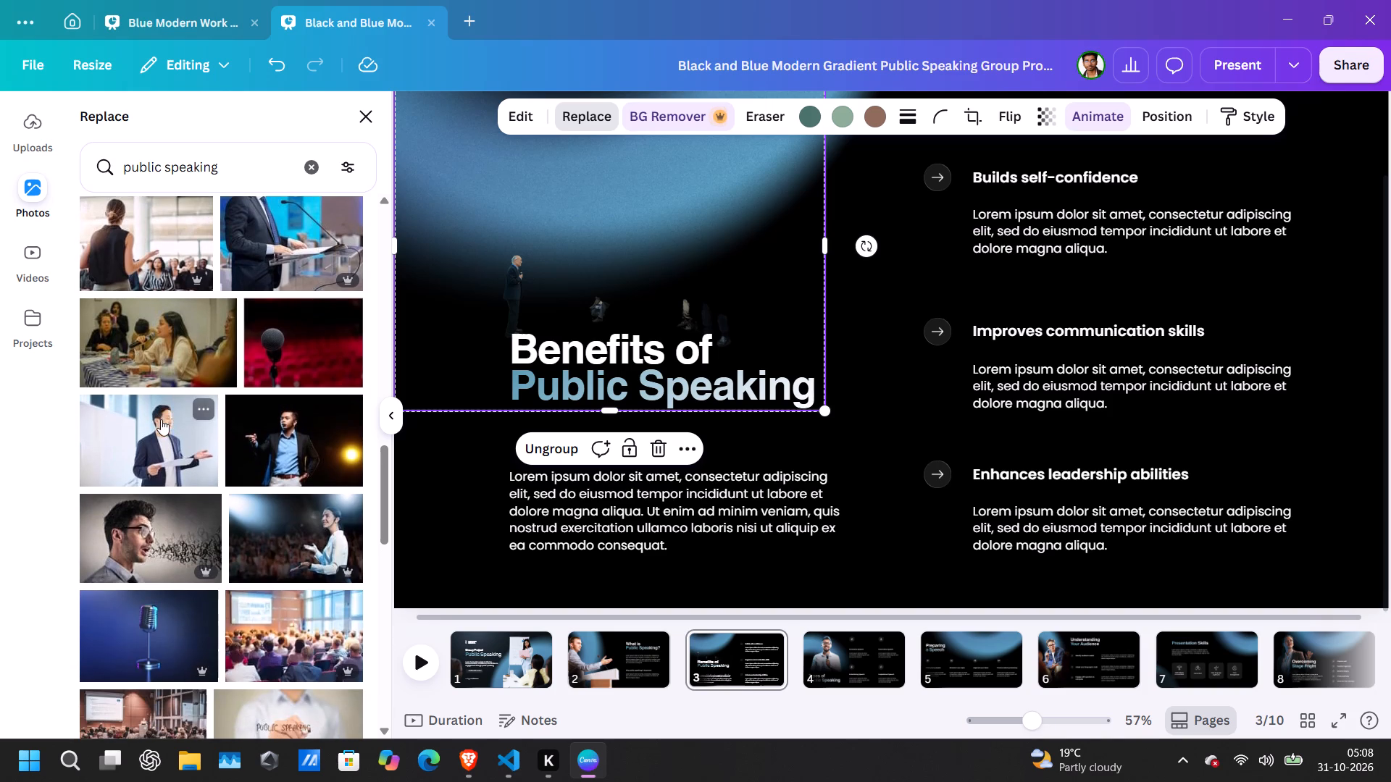
{"action": "scroll", "coordinate": [185, 655], "scroll_direction": "down", "scroll_amount": 1}
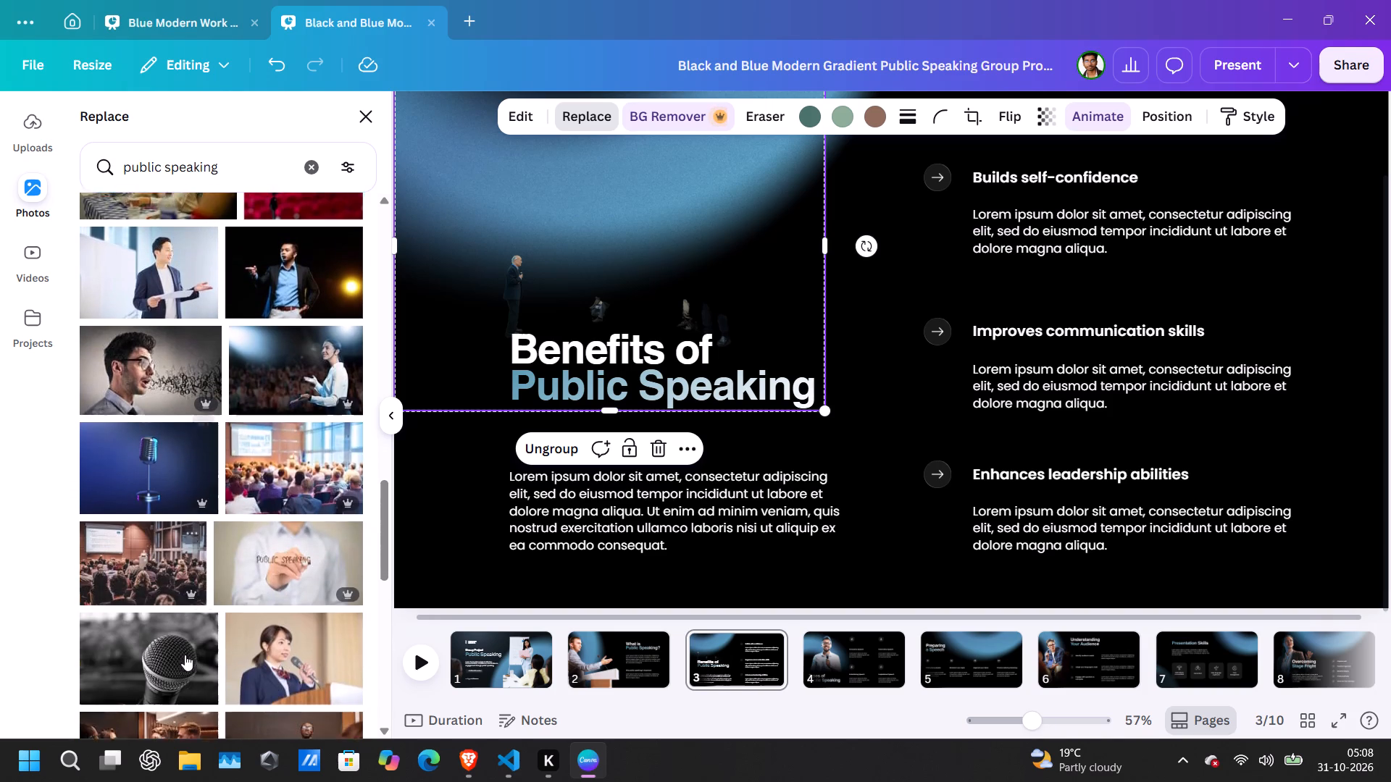
{"action": "scroll", "coordinate": [185, 655], "scroll_direction": "down", "scroll_amount": 1}
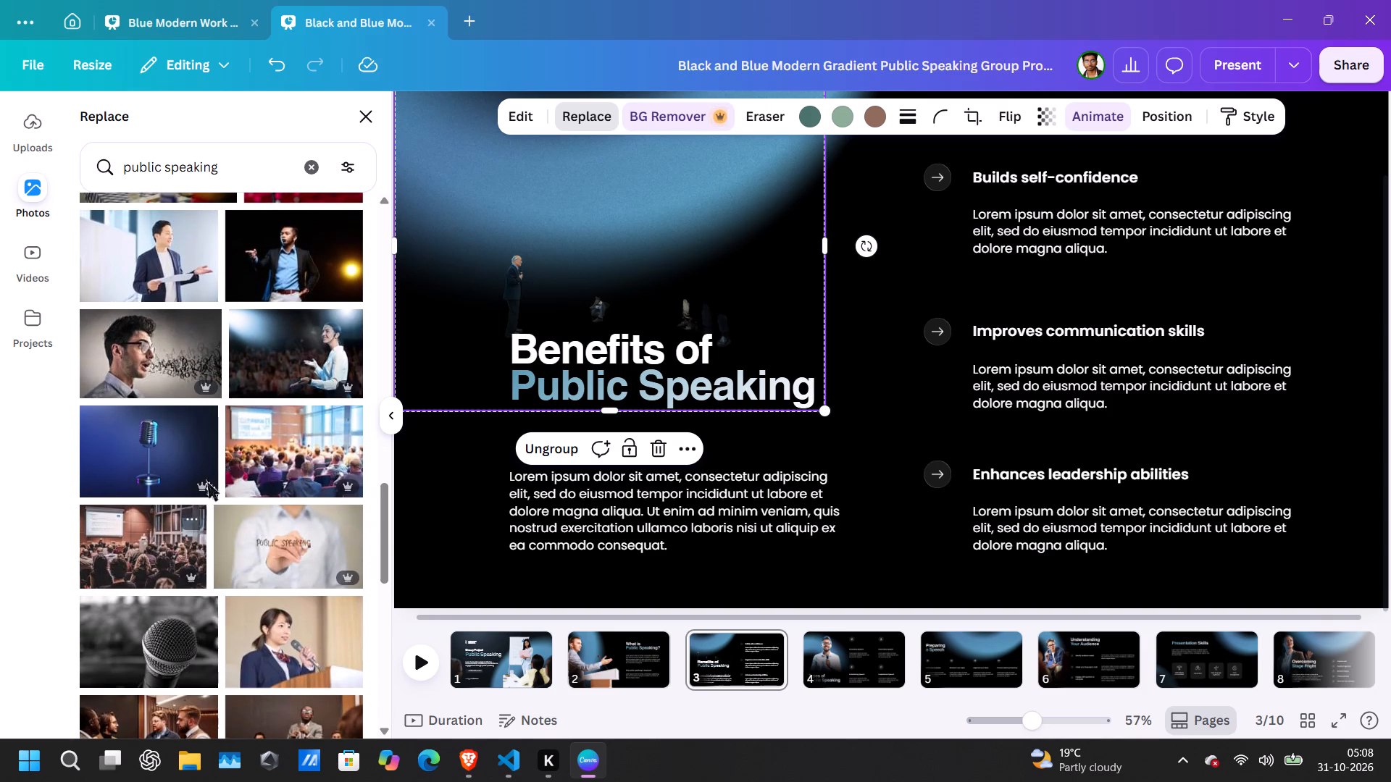
{"action": "left_click", "coordinate": [298, 354]}
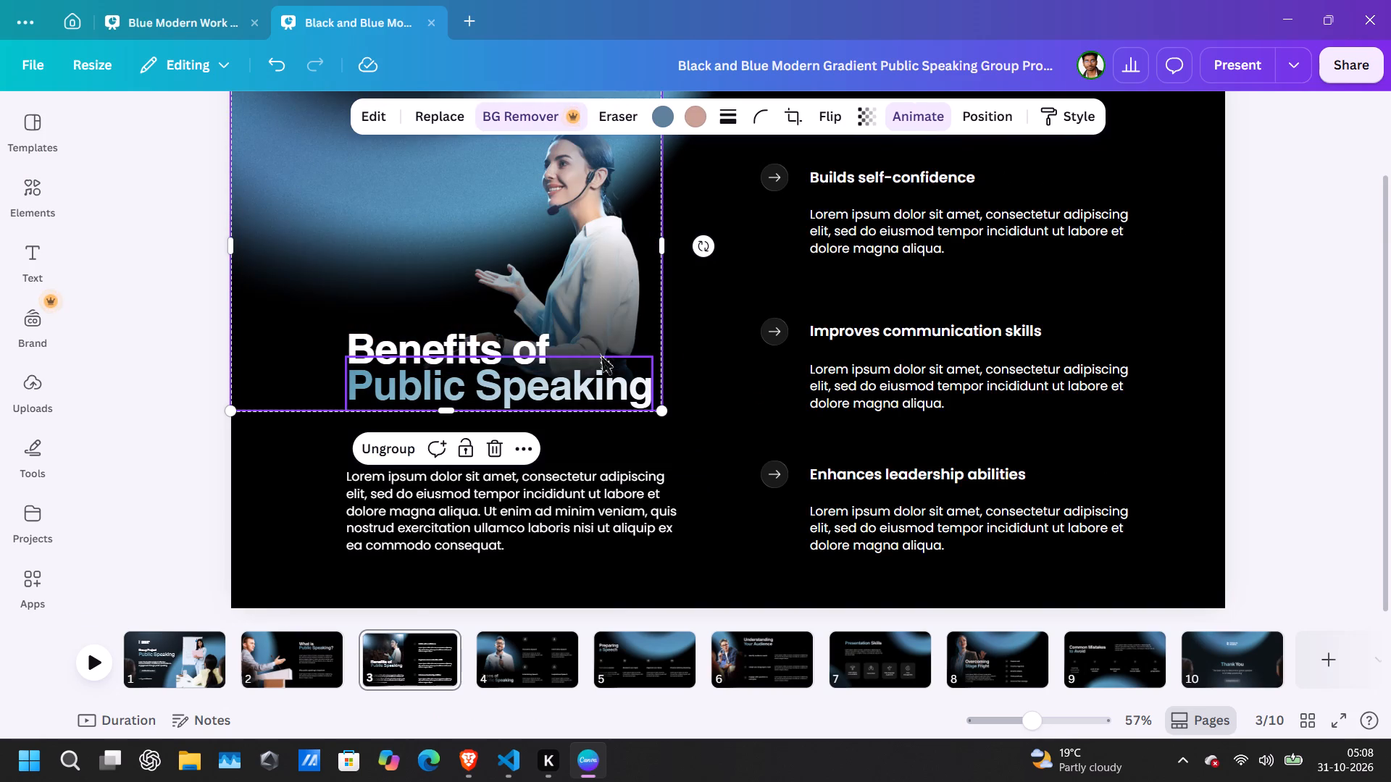
{"action": "left_click", "coordinate": [724, 340]}
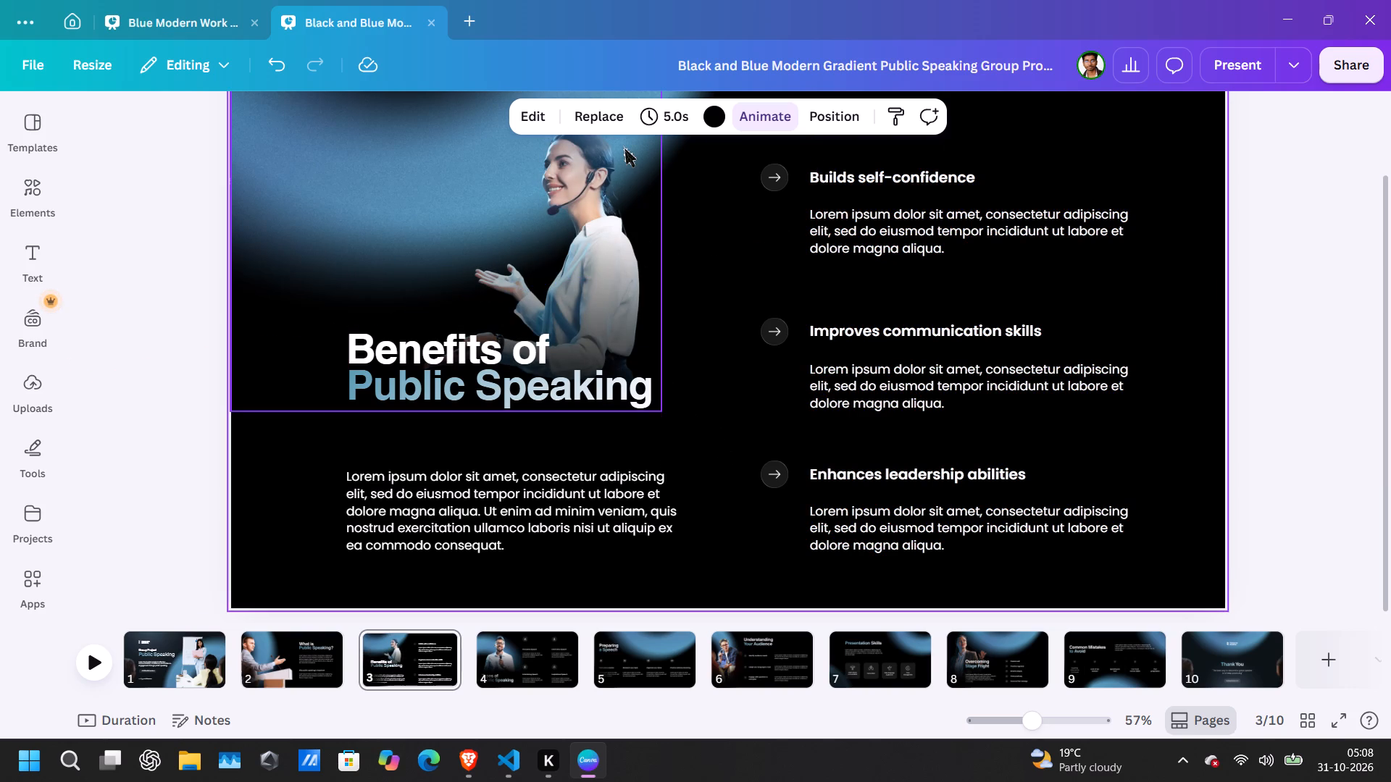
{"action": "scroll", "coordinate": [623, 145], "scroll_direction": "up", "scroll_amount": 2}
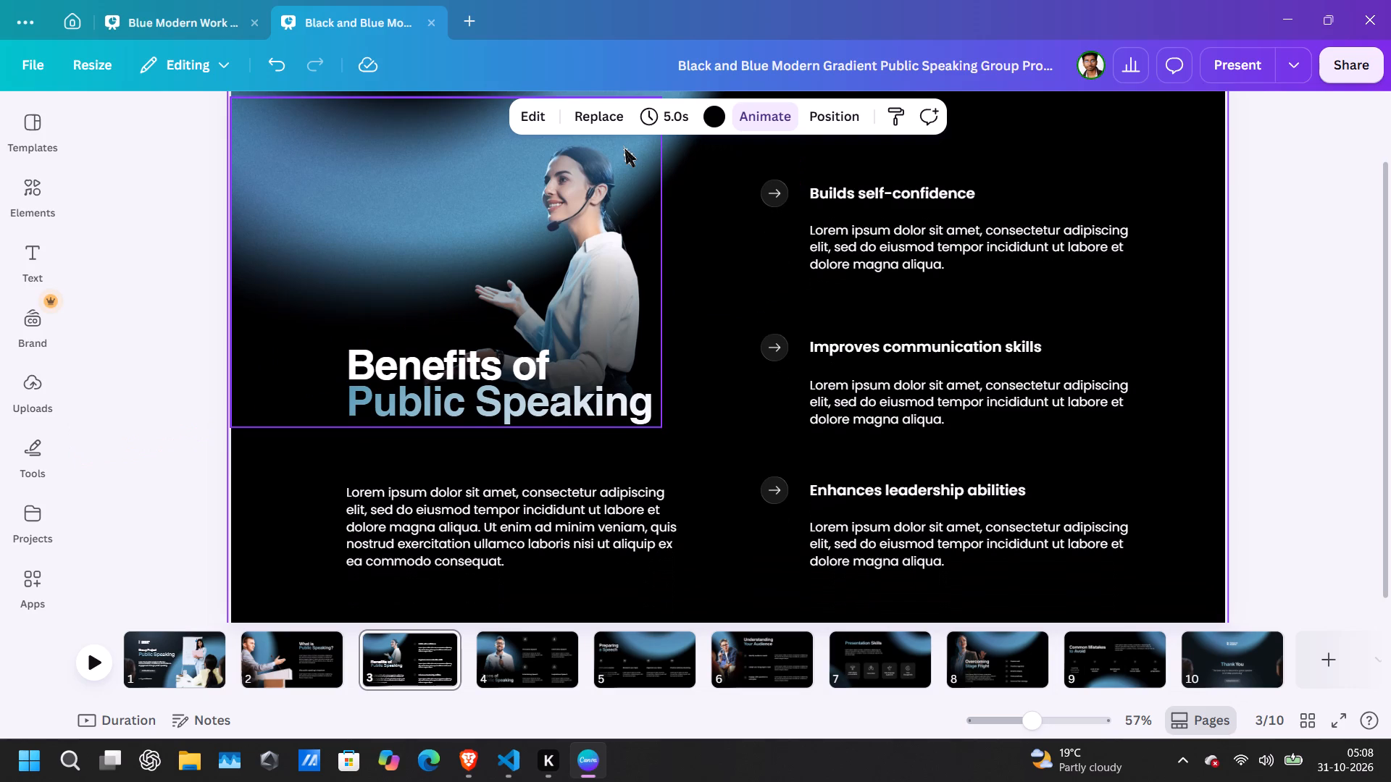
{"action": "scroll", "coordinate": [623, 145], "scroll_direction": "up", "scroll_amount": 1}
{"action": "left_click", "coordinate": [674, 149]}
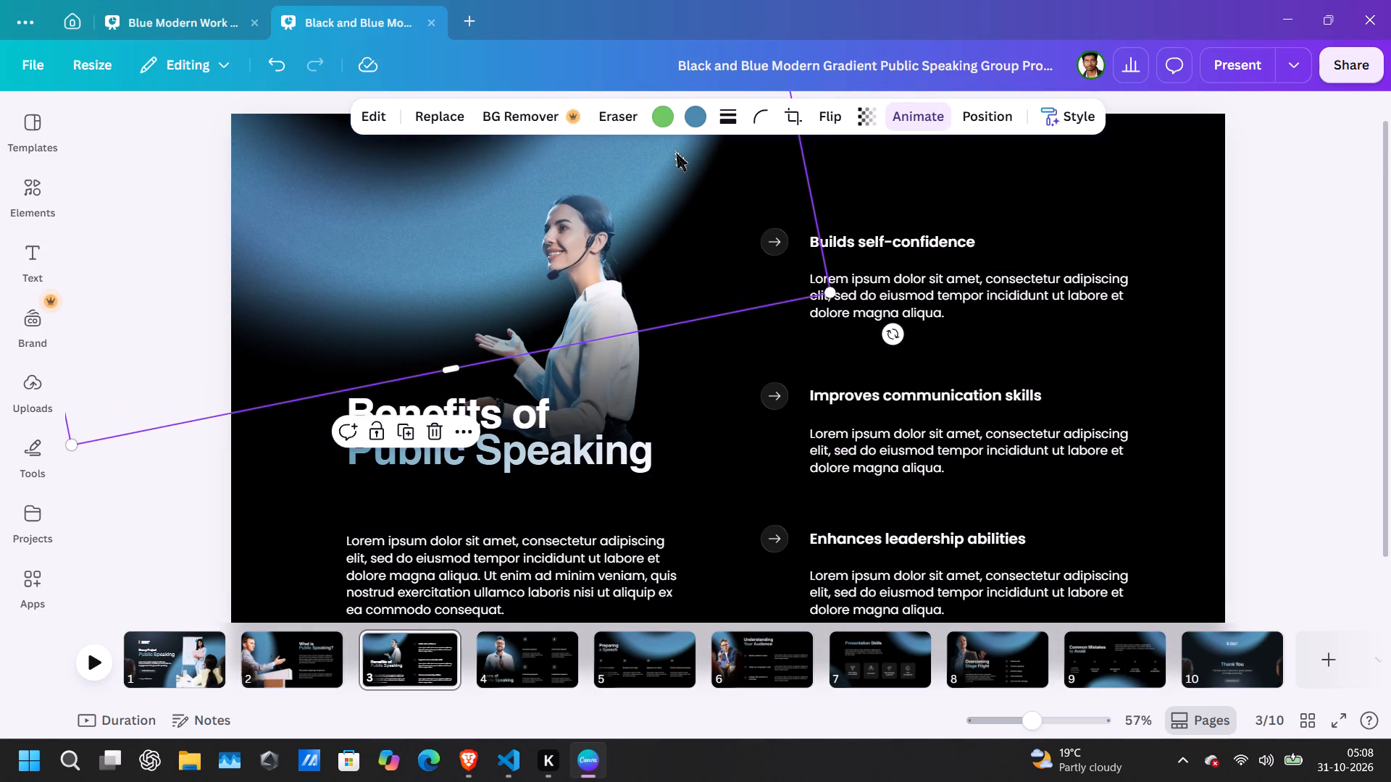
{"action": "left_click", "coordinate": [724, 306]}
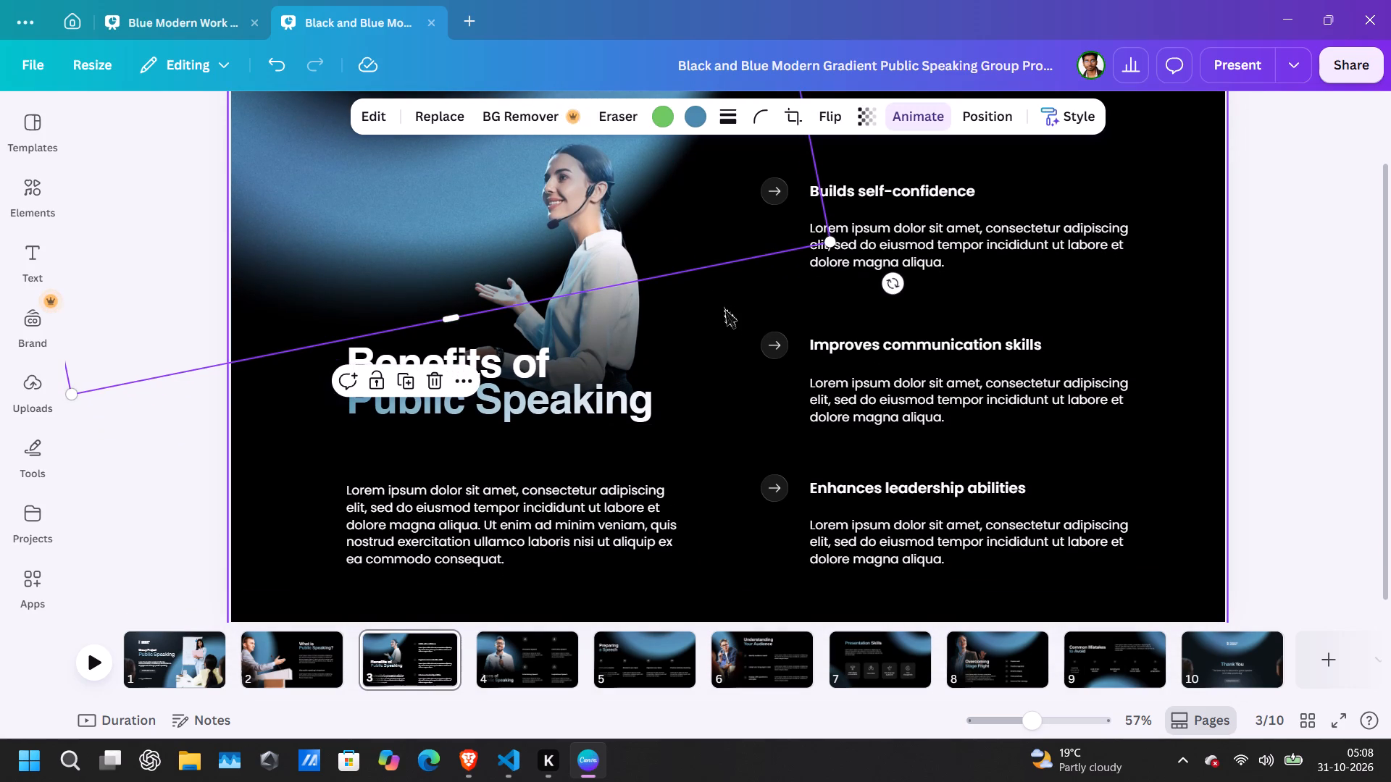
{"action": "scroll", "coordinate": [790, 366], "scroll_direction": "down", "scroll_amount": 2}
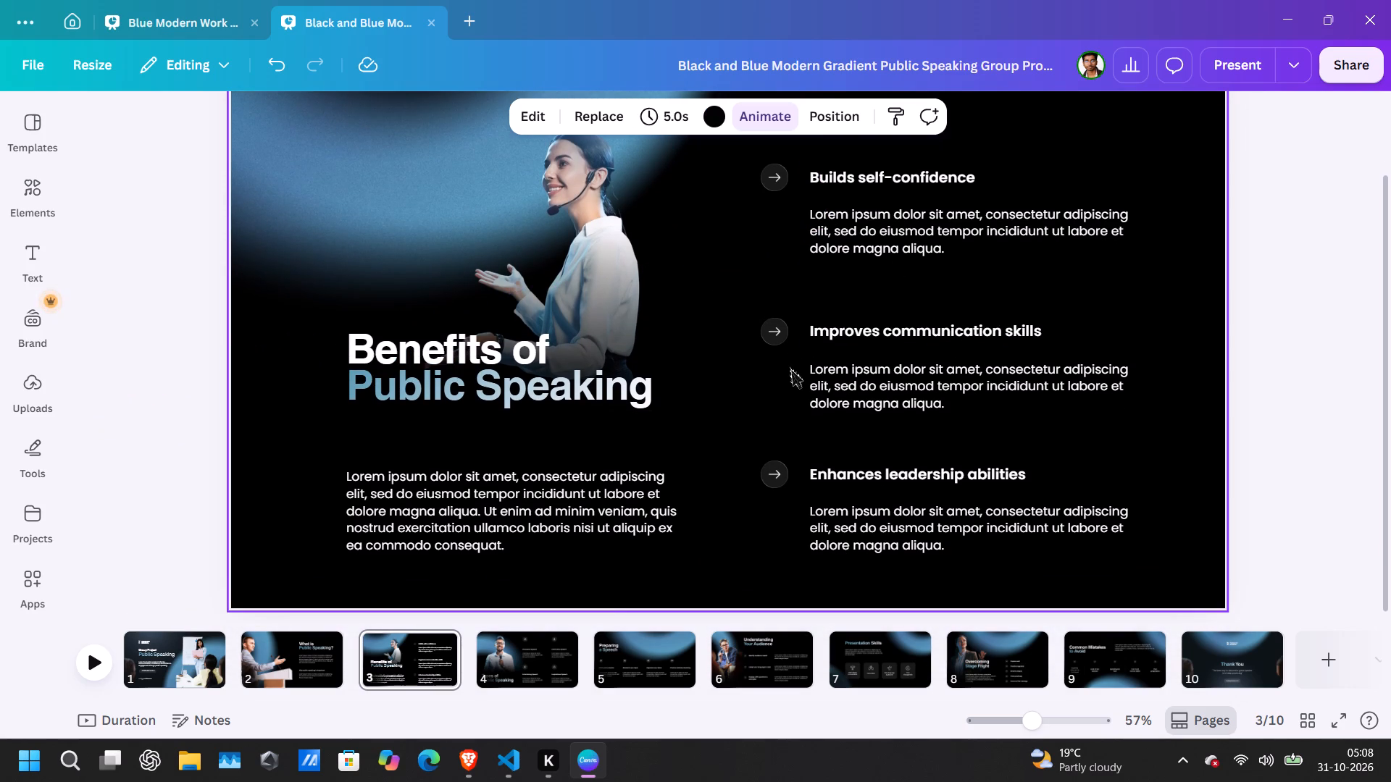
Replace the man's photo on page 4 with the "public speaking" photo of a woman in glasses raising one hand and holding a laptop.
{"action": "left_click", "coordinate": [540, 654]}
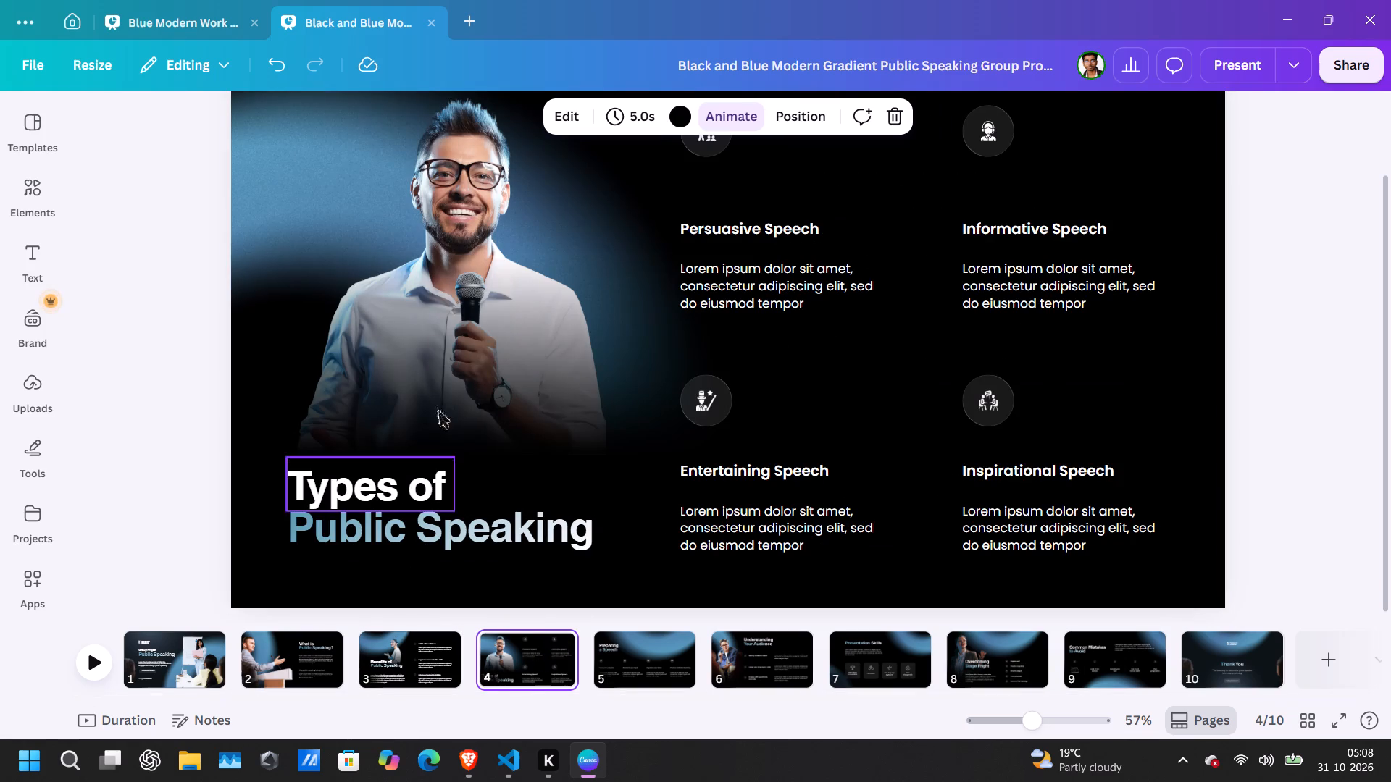
{"action": "left_click", "coordinate": [569, 367]}
{"action": "left_click", "coordinate": [630, 215]}
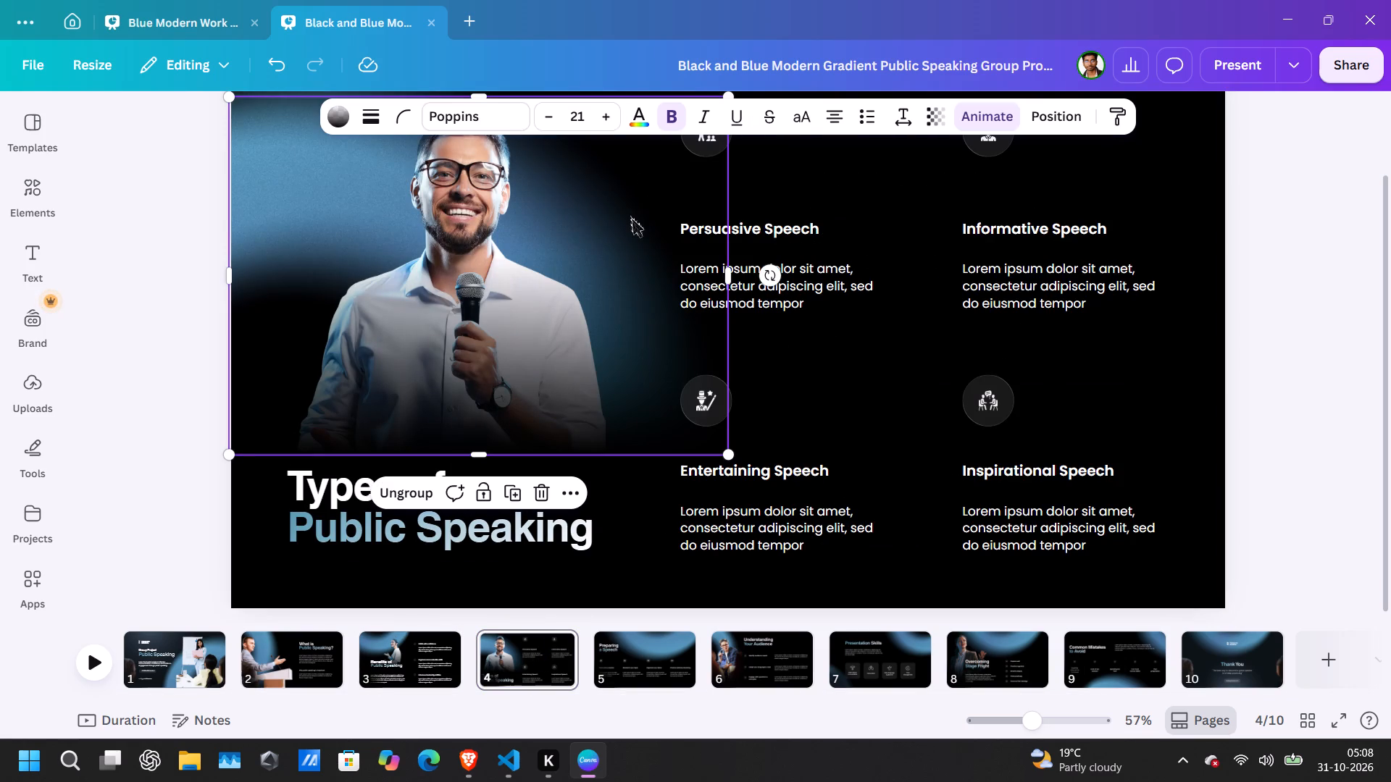
{"action": "left_click", "coordinate": [481, 175]}
{"action": "left_click", "coordinate": [606, 240]}
{"action": "left_click", "coordinate": [451, 223]}
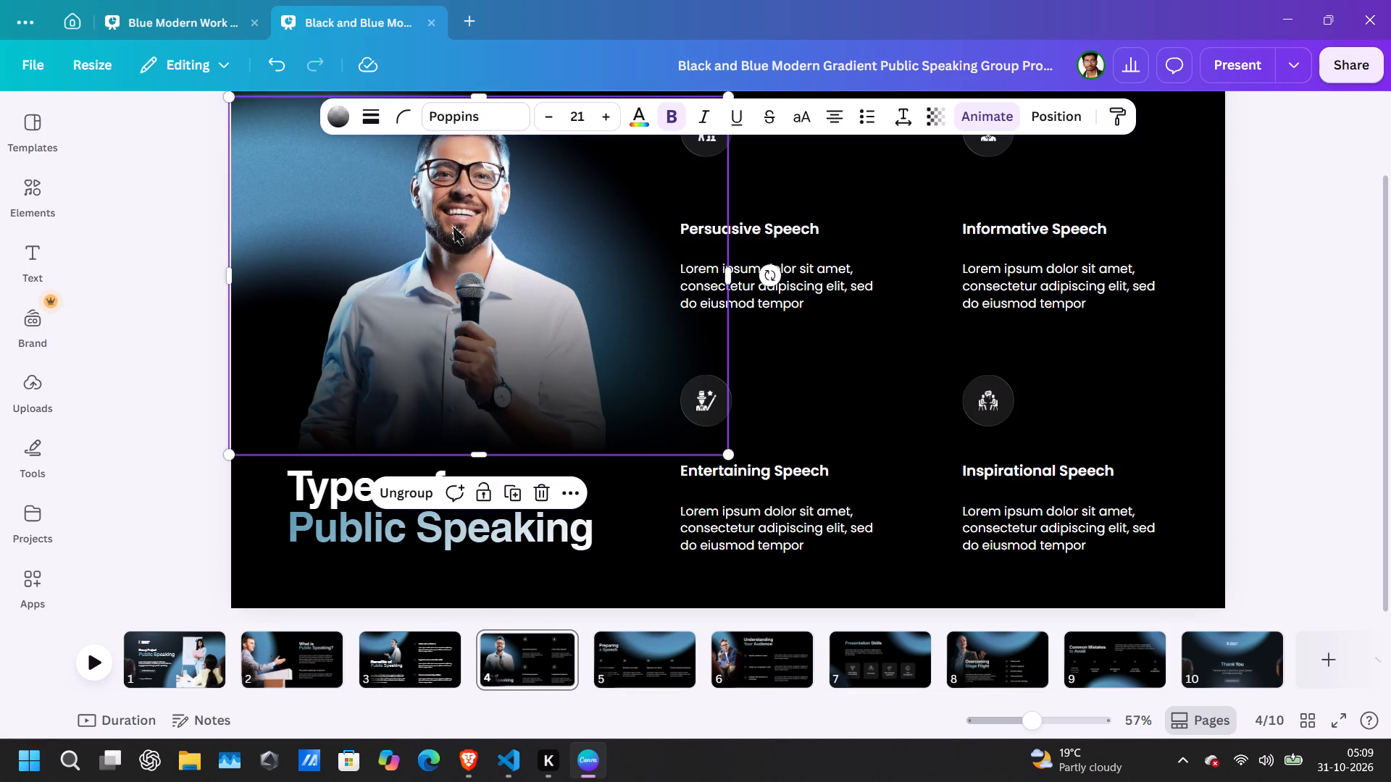
{"action": "left_click", "coordinate": [451, 223]}
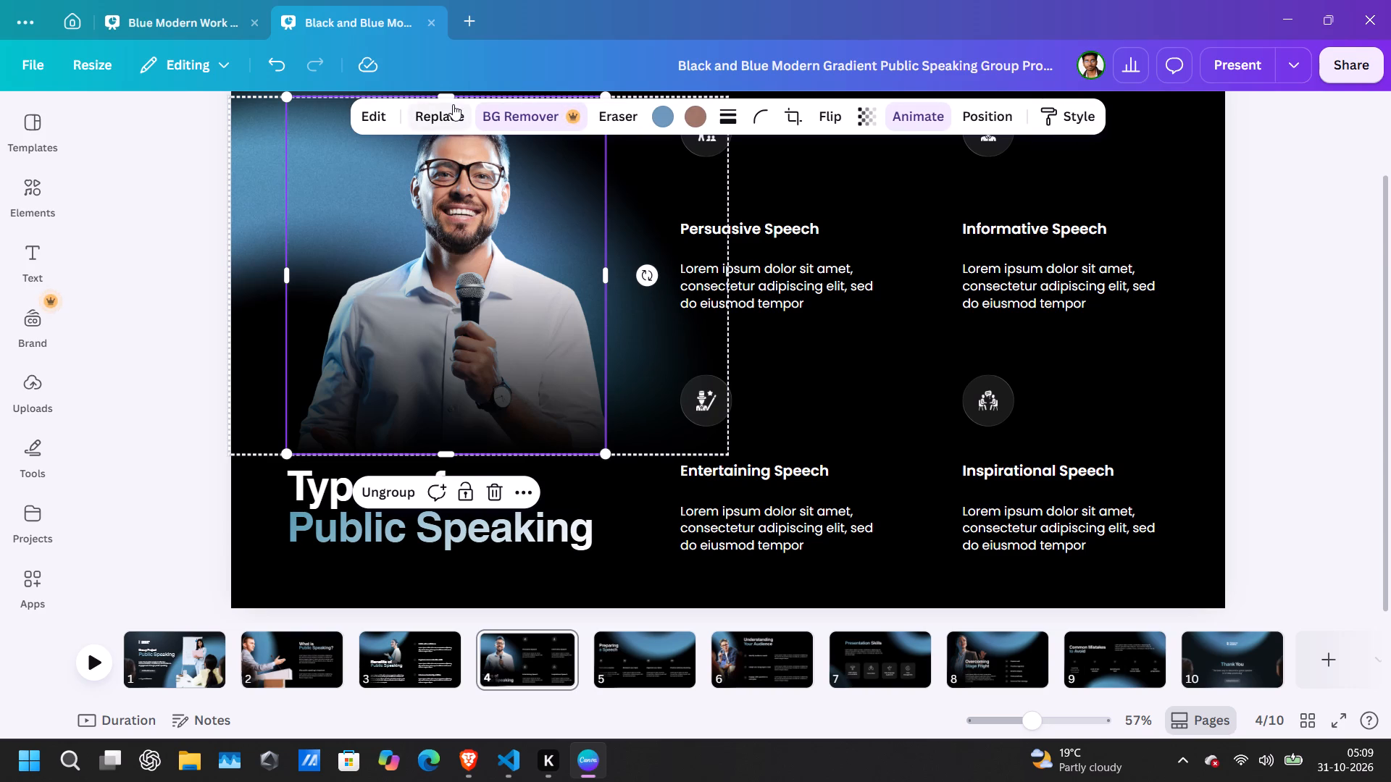
{"action": "left_click", "coordinate": [442, 117]}
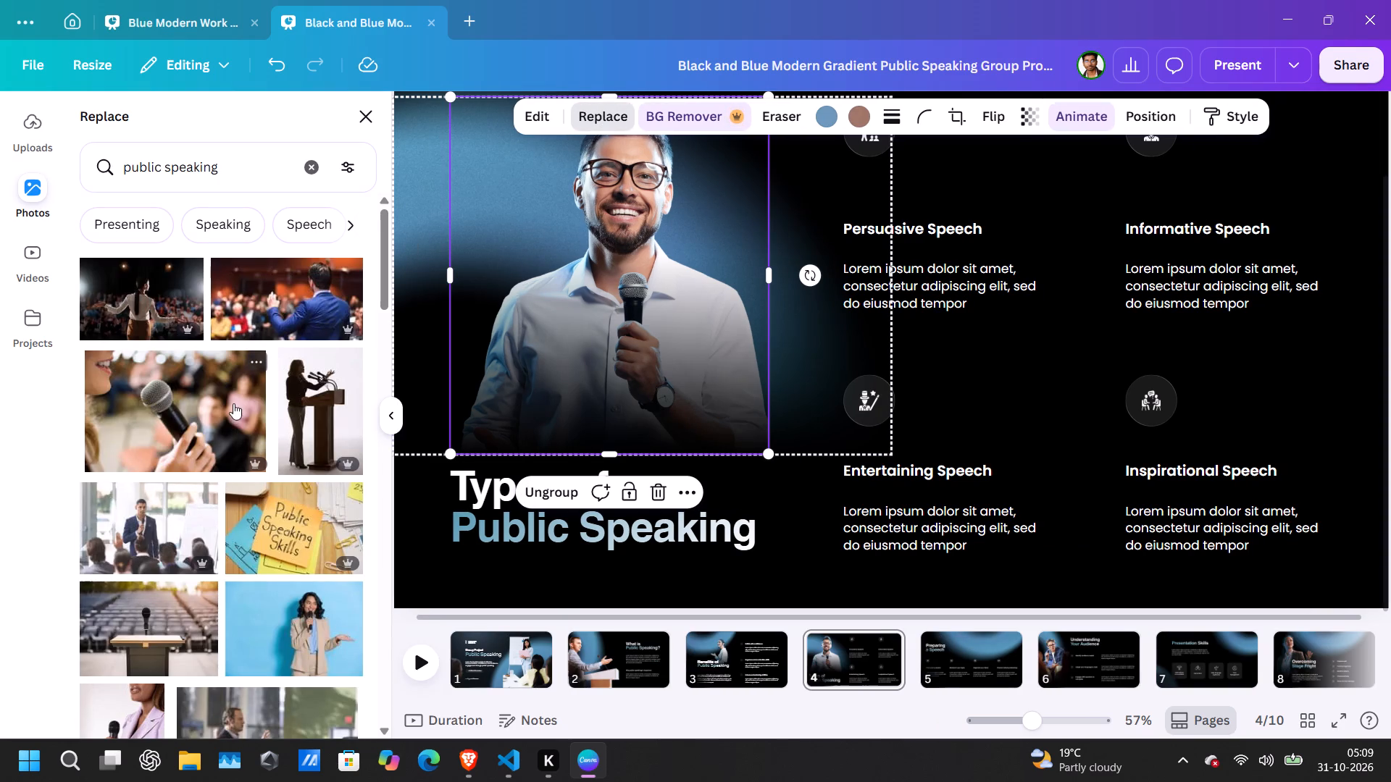
{"action": "scroll", "coordinate": [230, 572], "scroll_direction": "down", "scroll_amount": 2}
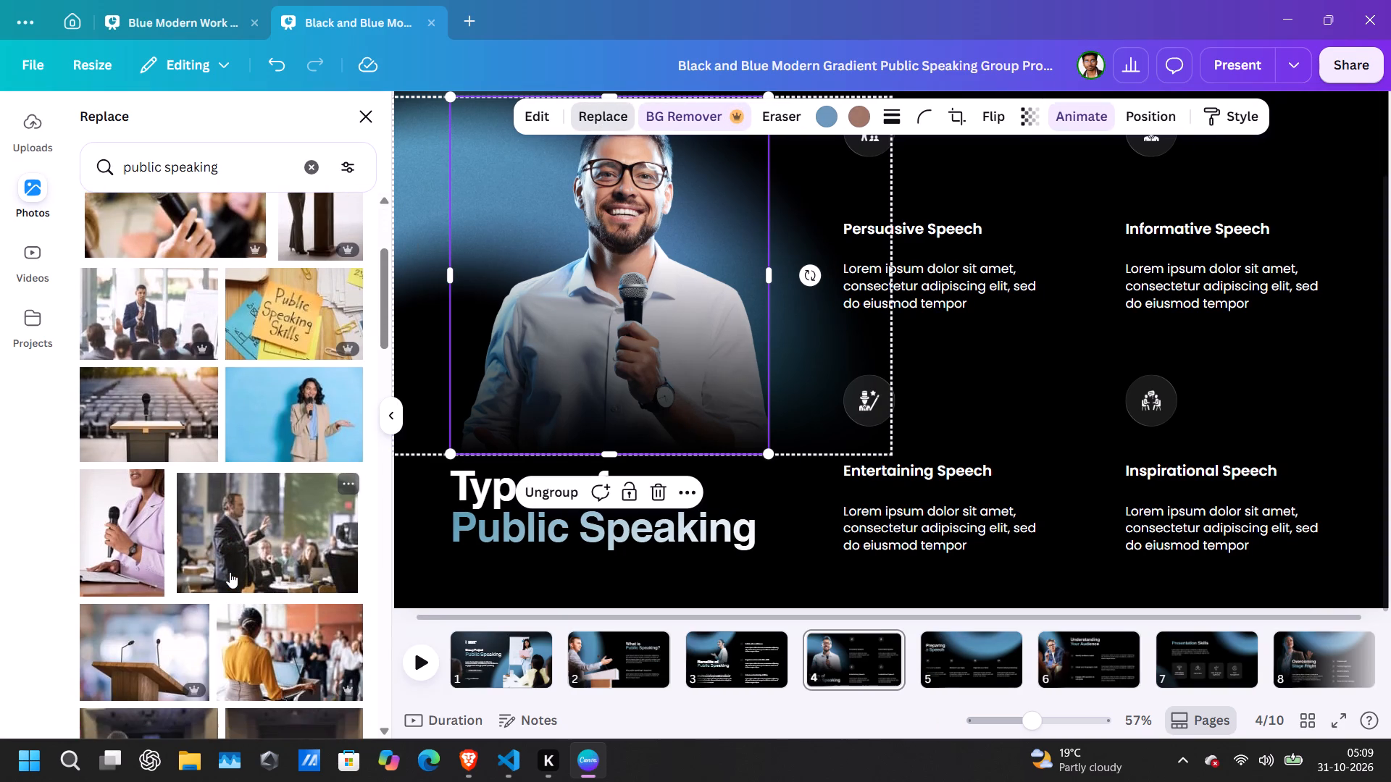
{"action": "scroll", "coordinate": [230, 572], "scroll_direction": "down", "scroll_amount": 2}
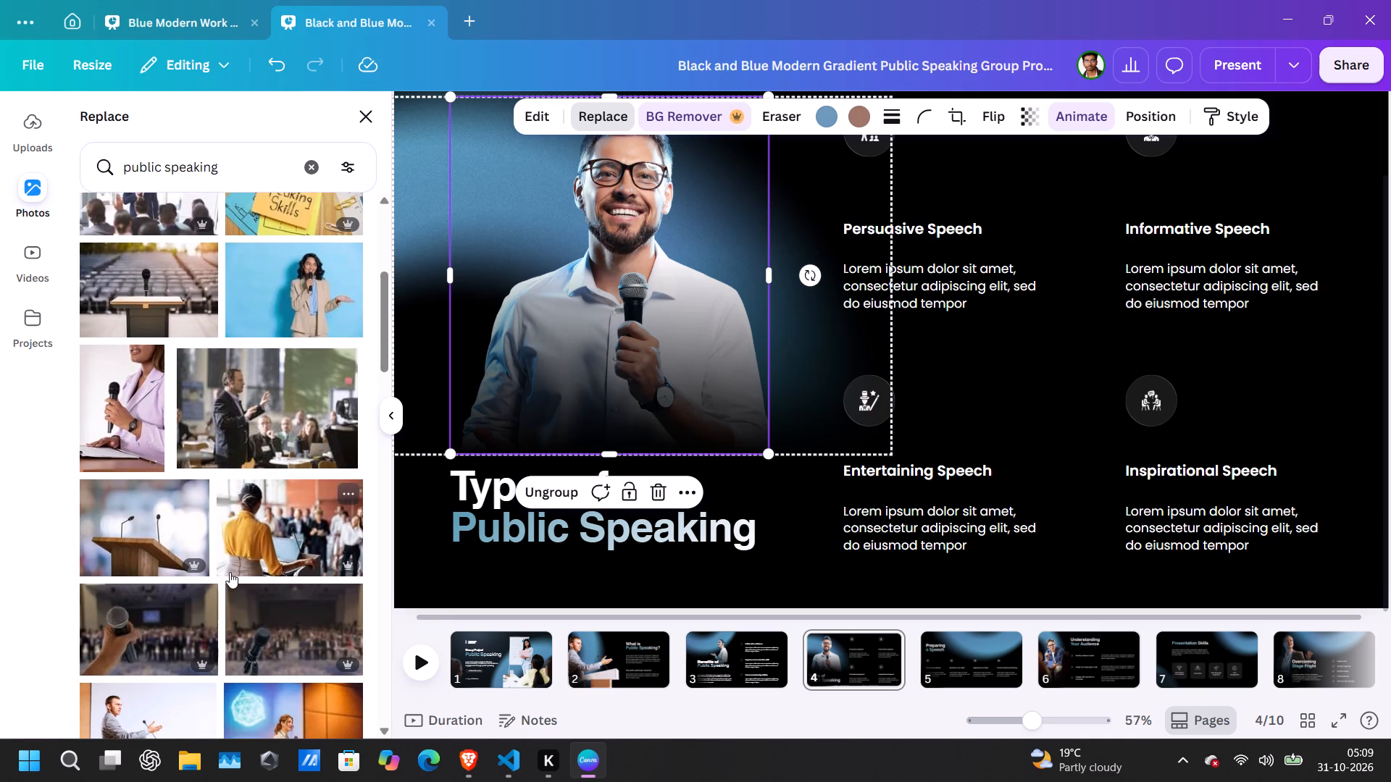
{"action": "scroll", "coordinate": [224, 592], "scroll_direction": "down", "scroll_amount": 7}
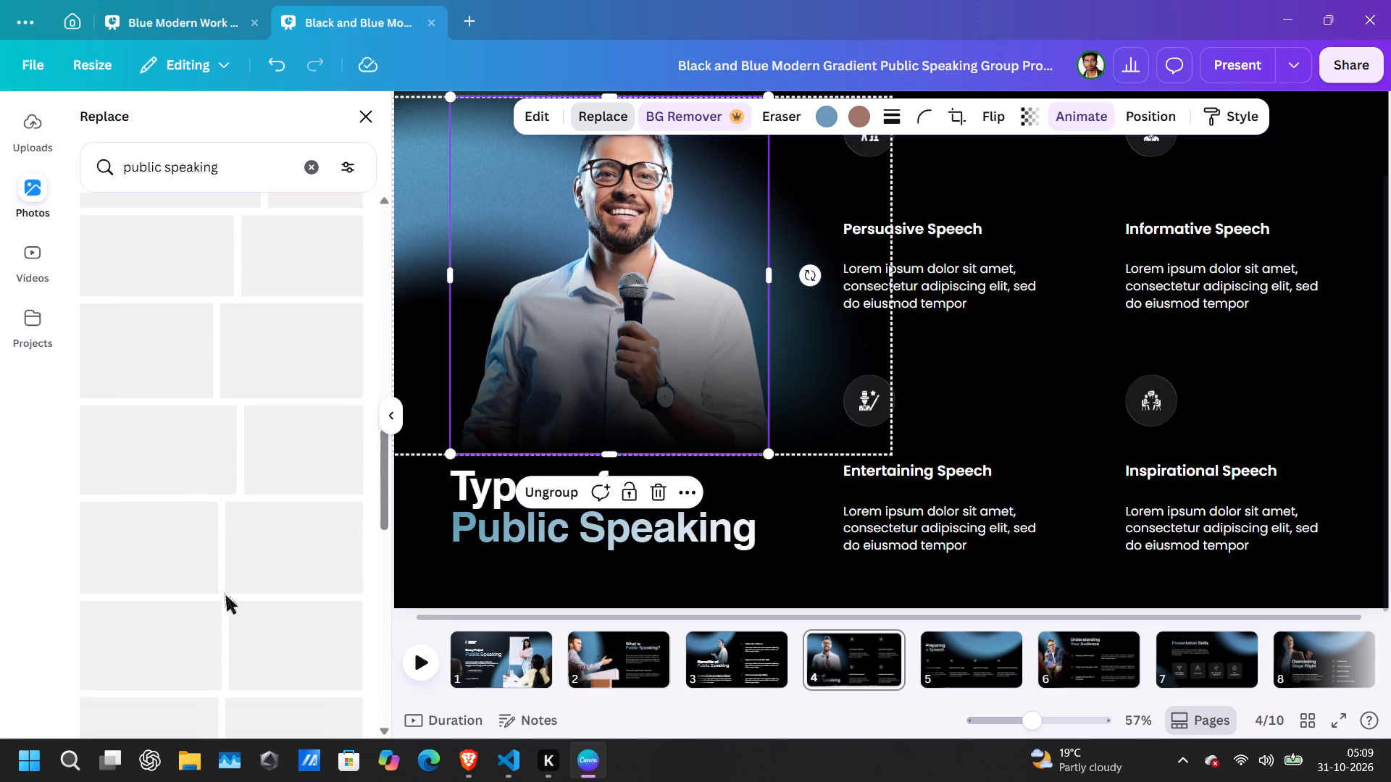
{"action": "scroll", "coordinate": [224, 592], "scroll_direction": "up", "scroll_amount": 3}
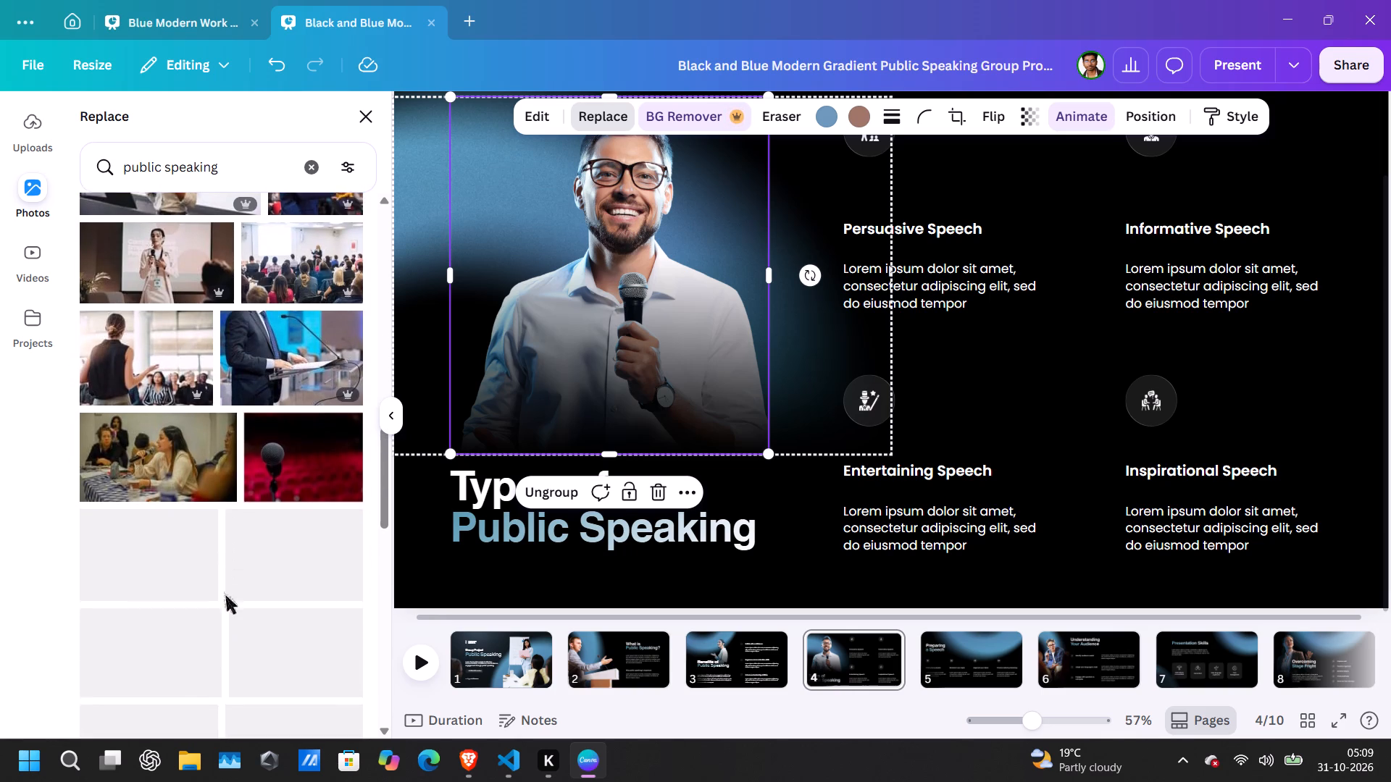
{"action": "scroll", "coordinate": [224, 592], "scroll_direction": "down", "scroll_amount": 3}
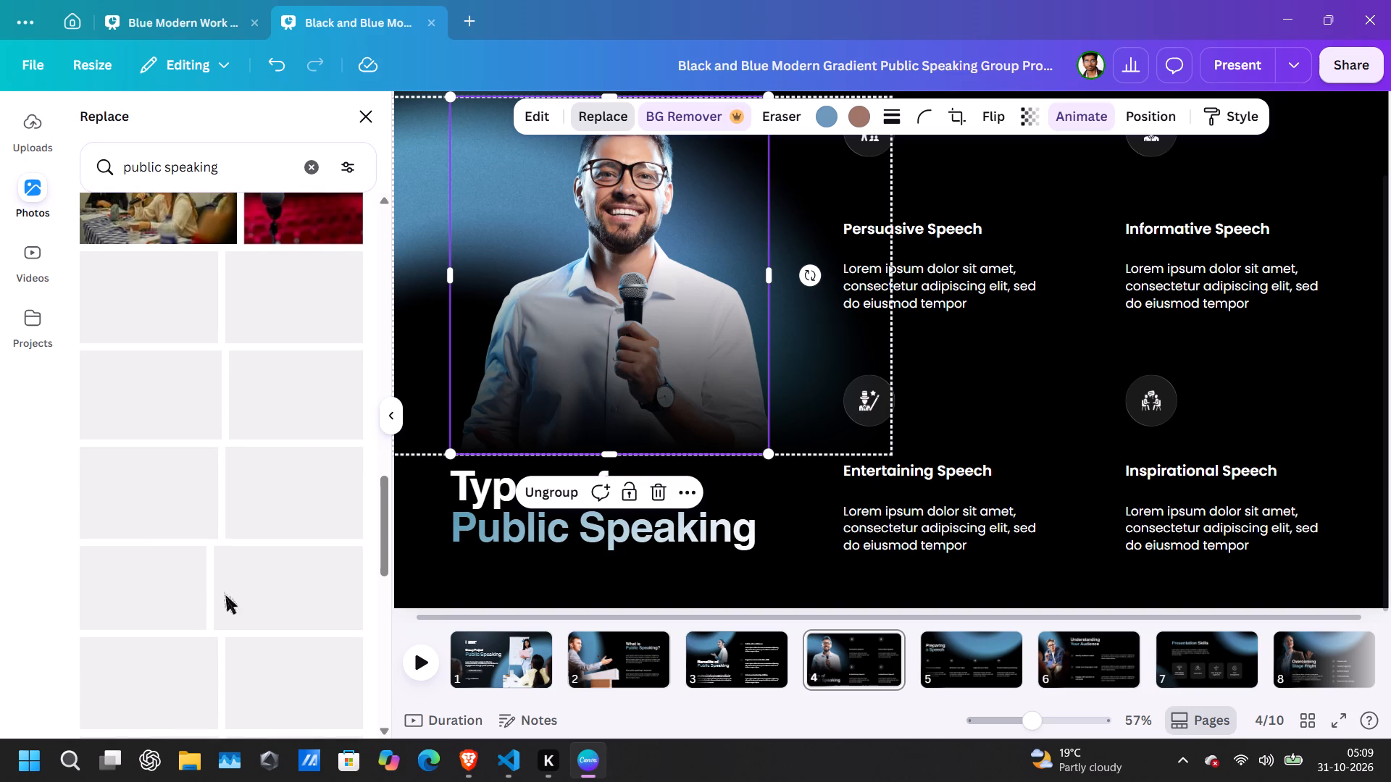
{"action": "scroll", "coordinate": [224, 592], "scroll_direction": "down", "scroll_amount": 1}
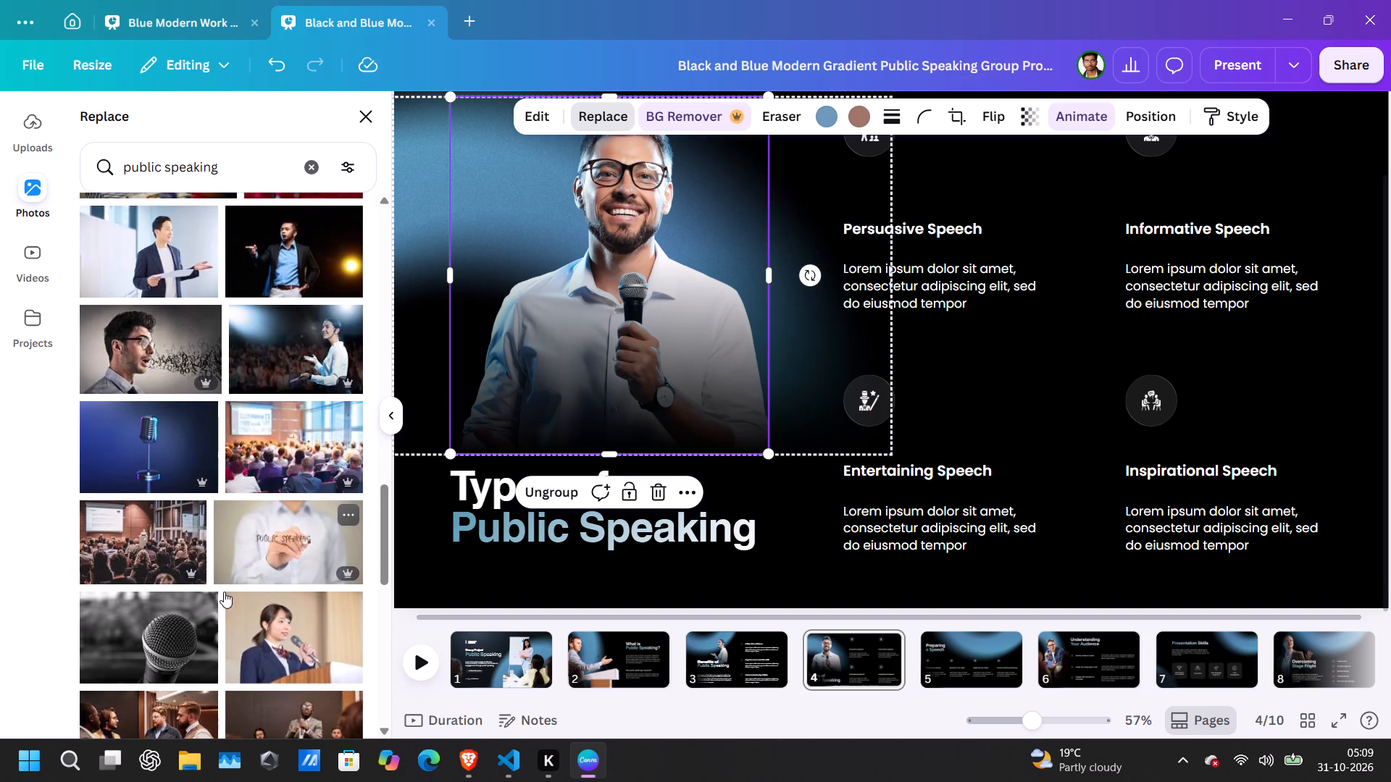
{"action": "scroll", "coordinate": [224, 592], "scroll_direction": "down", "scroll_amount": 4}
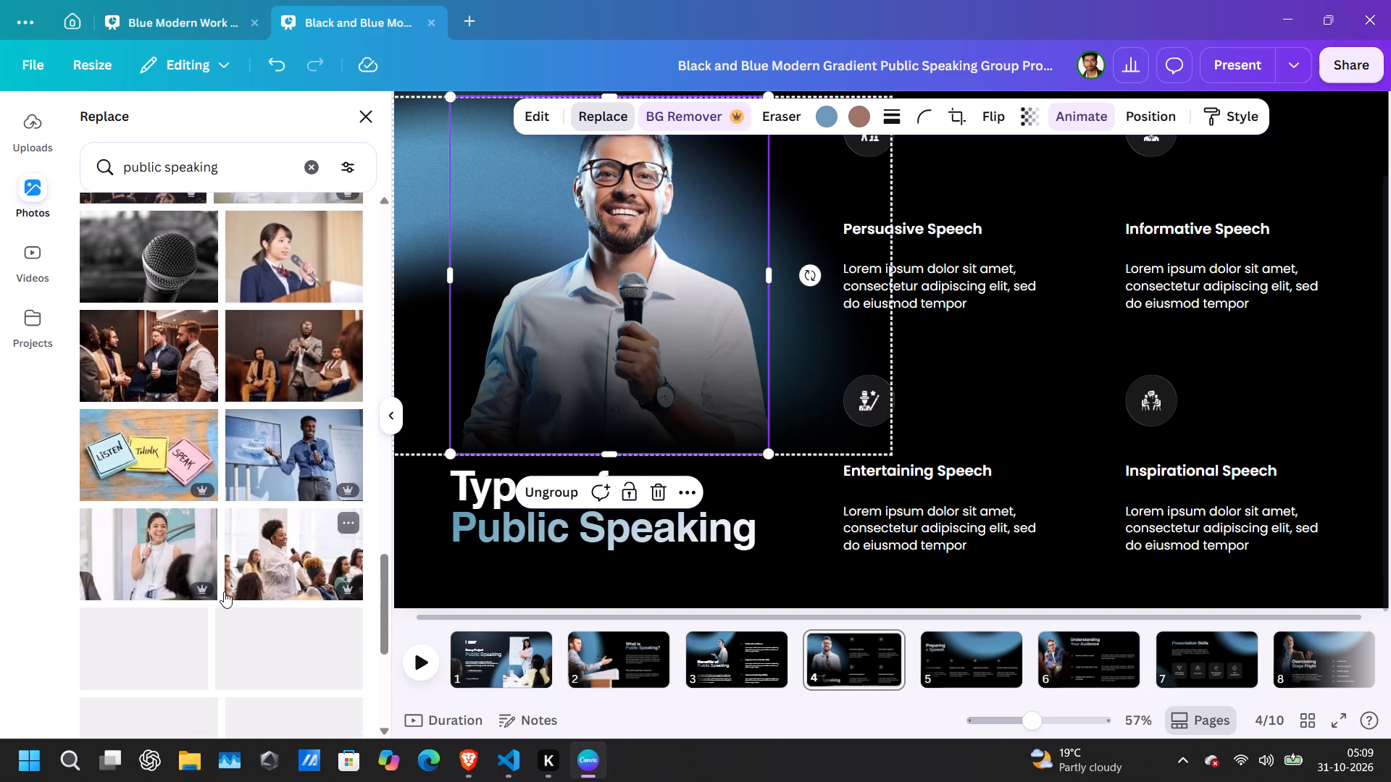
{"action": "scroll", "coordinate": [224, 592], "scroll_direction": "down", "scroll_amount": 1}
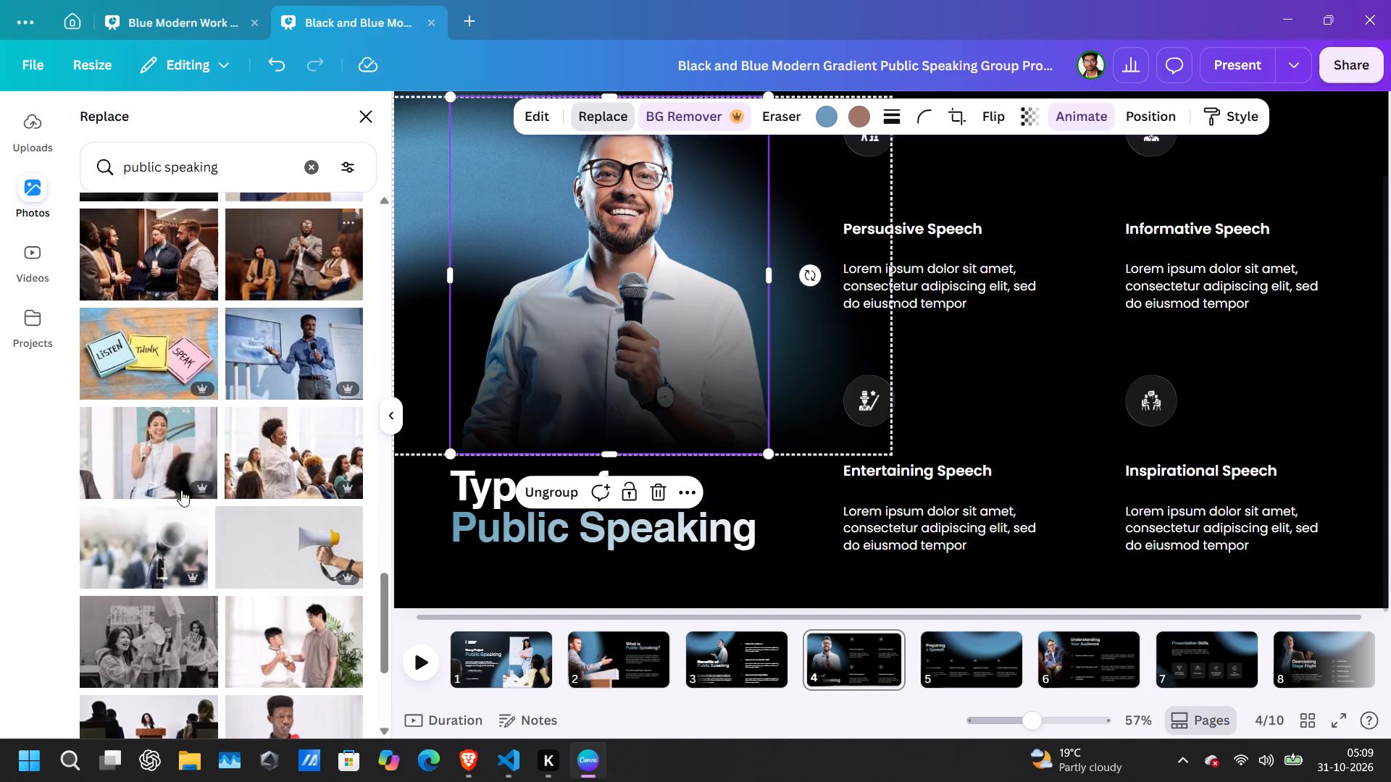
{"action": "scroll", "coordinate": [170, 582], "scroll_direction": "down", "scroll_amount": 3}
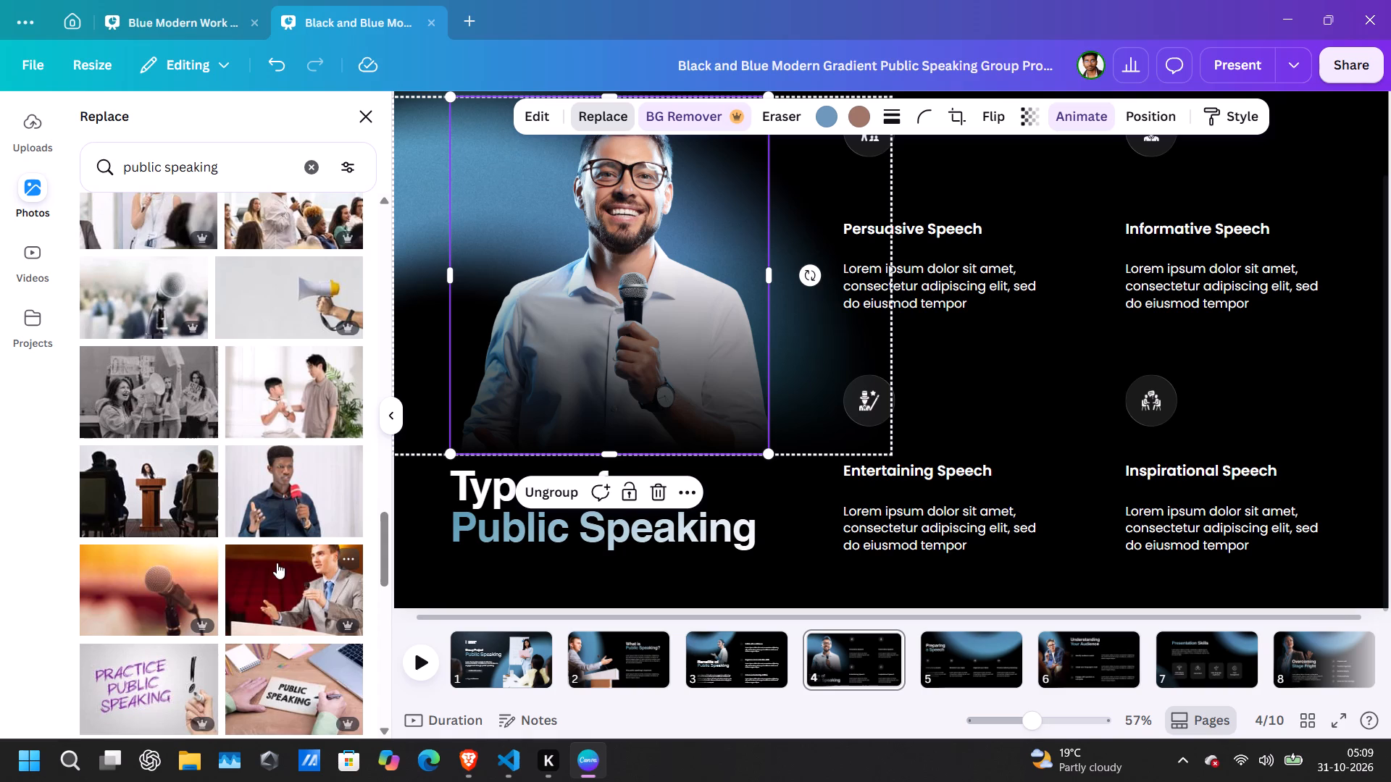
{"action": "scroll", "coordinate": [277, 563], "scroll_direction": "down", "scroll_amount": 5}
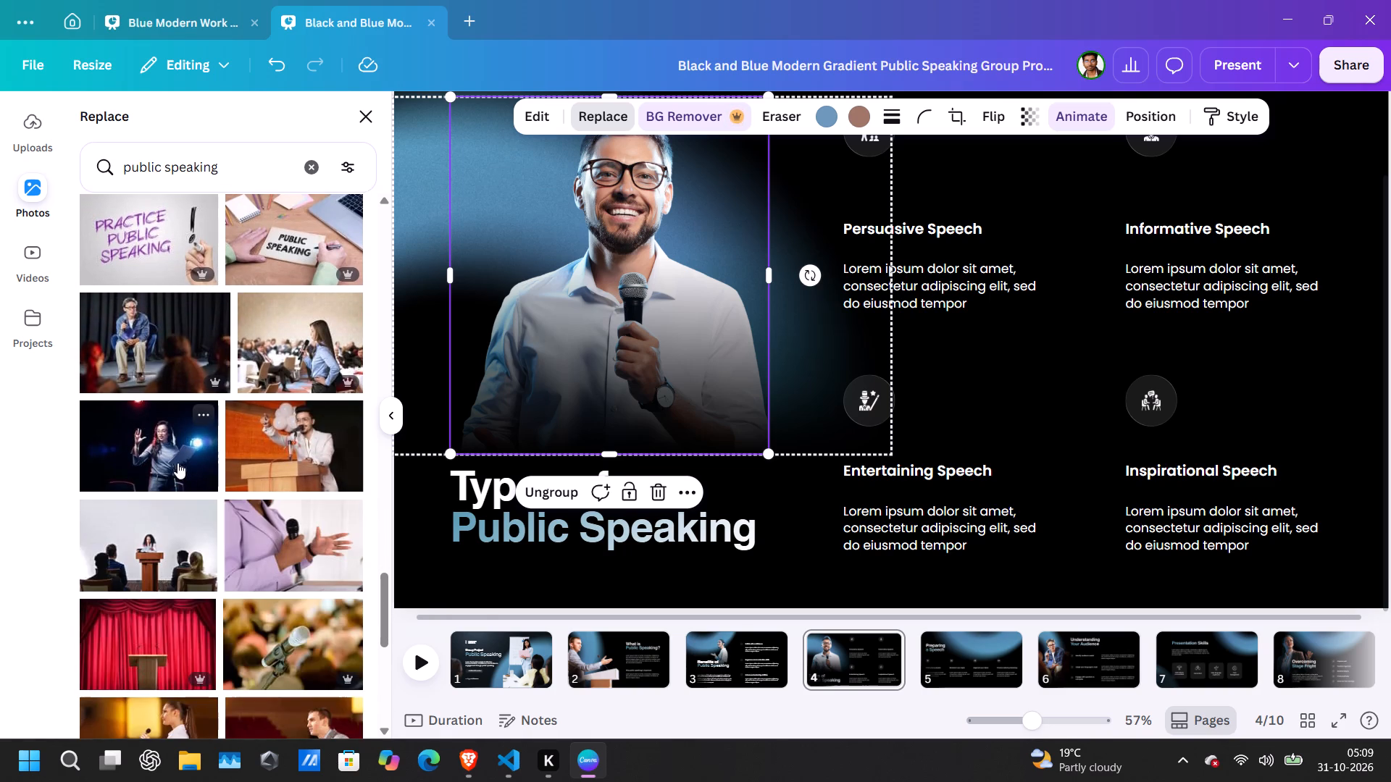
{"action": "left_click", "coordinate": [177, 463]}
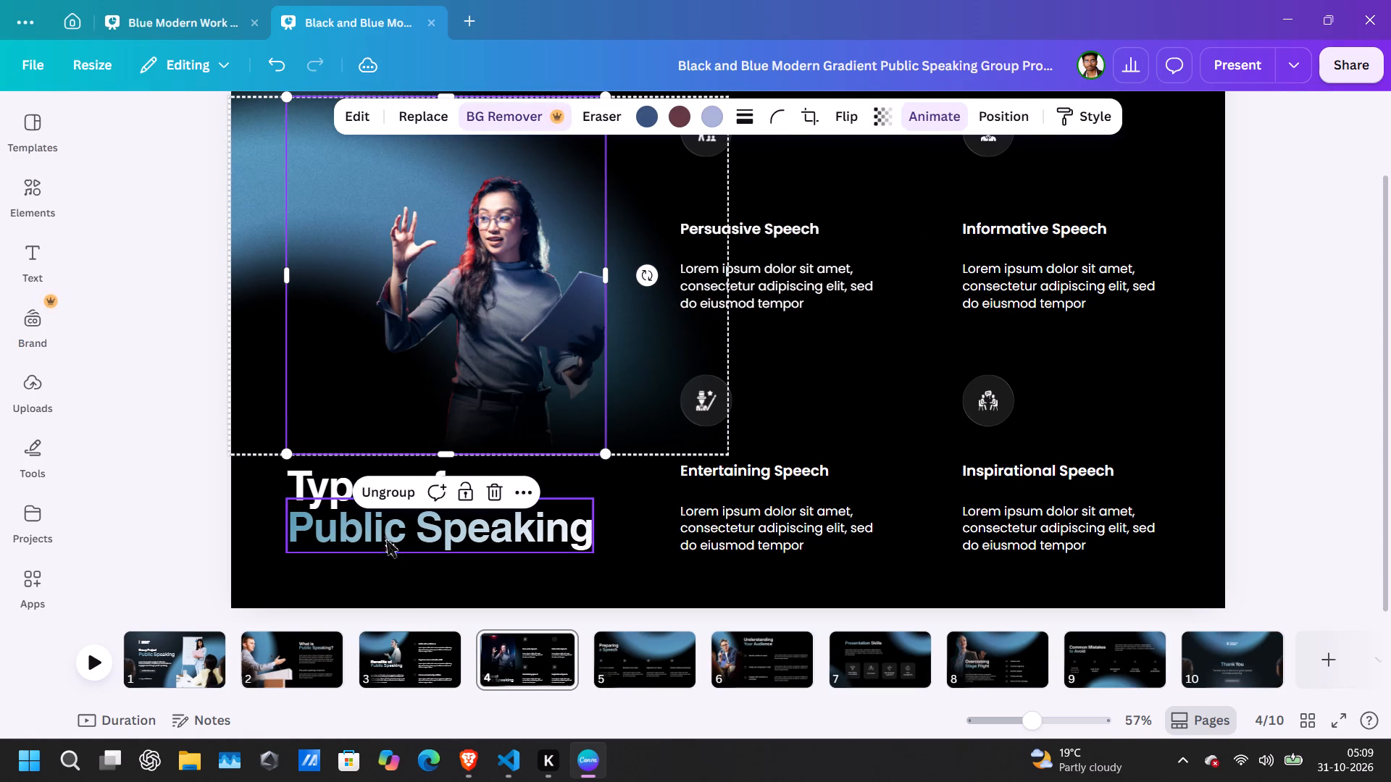
{"action": "left_click", "coordinate": [640, 545]}
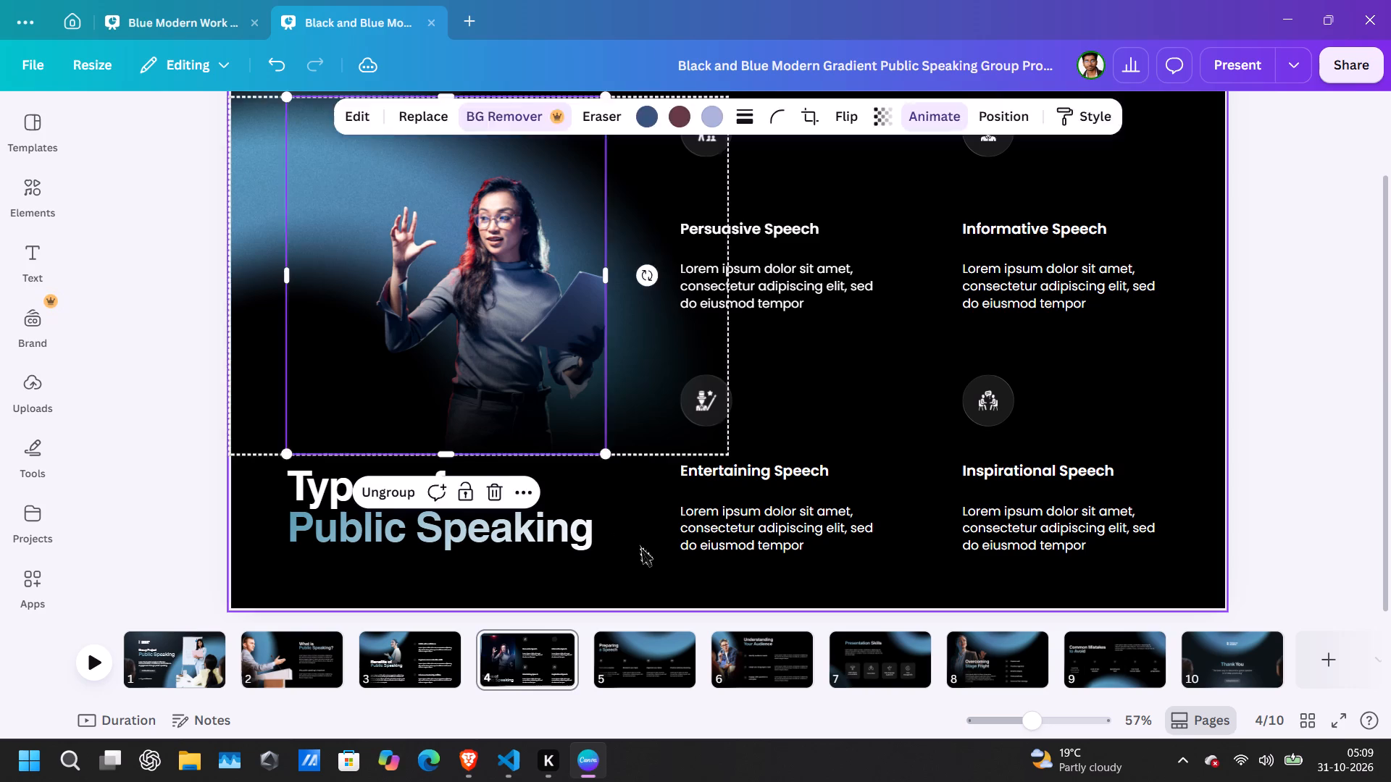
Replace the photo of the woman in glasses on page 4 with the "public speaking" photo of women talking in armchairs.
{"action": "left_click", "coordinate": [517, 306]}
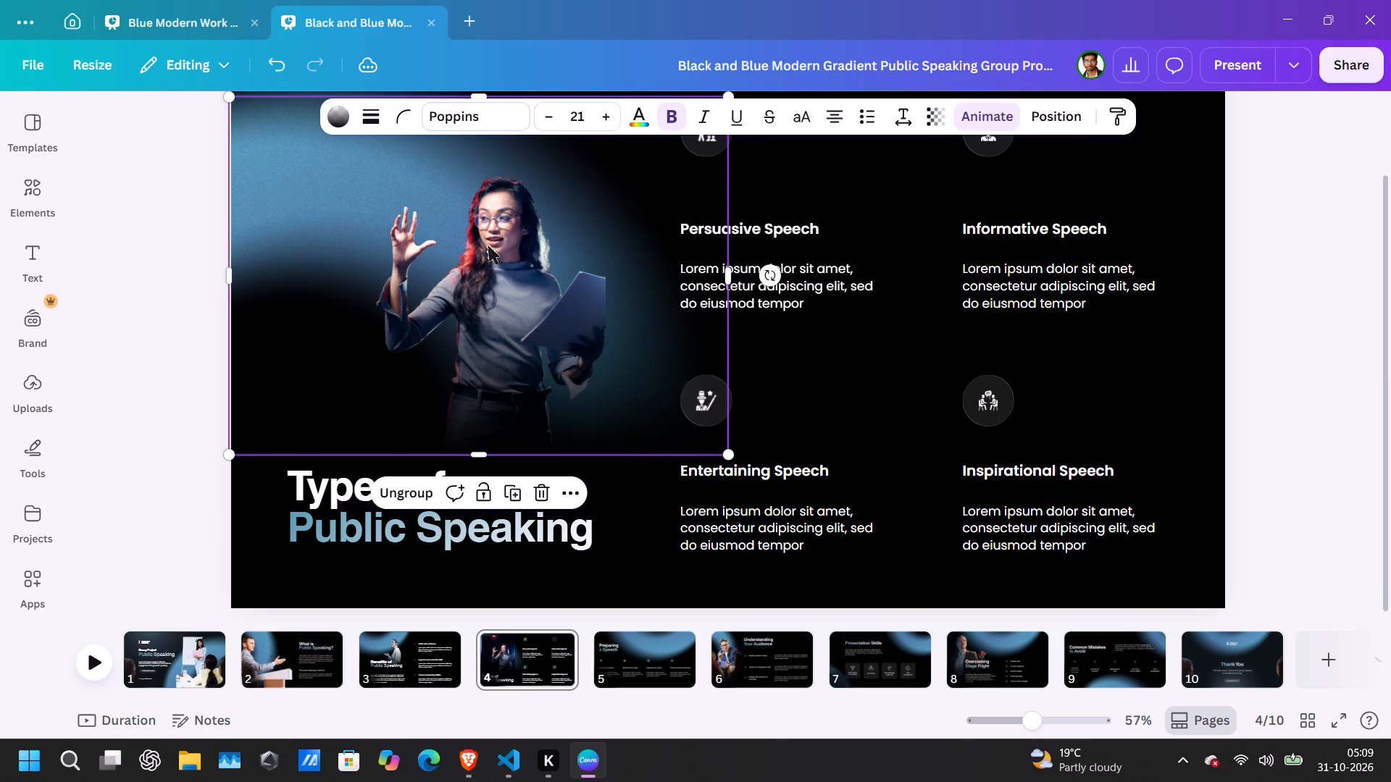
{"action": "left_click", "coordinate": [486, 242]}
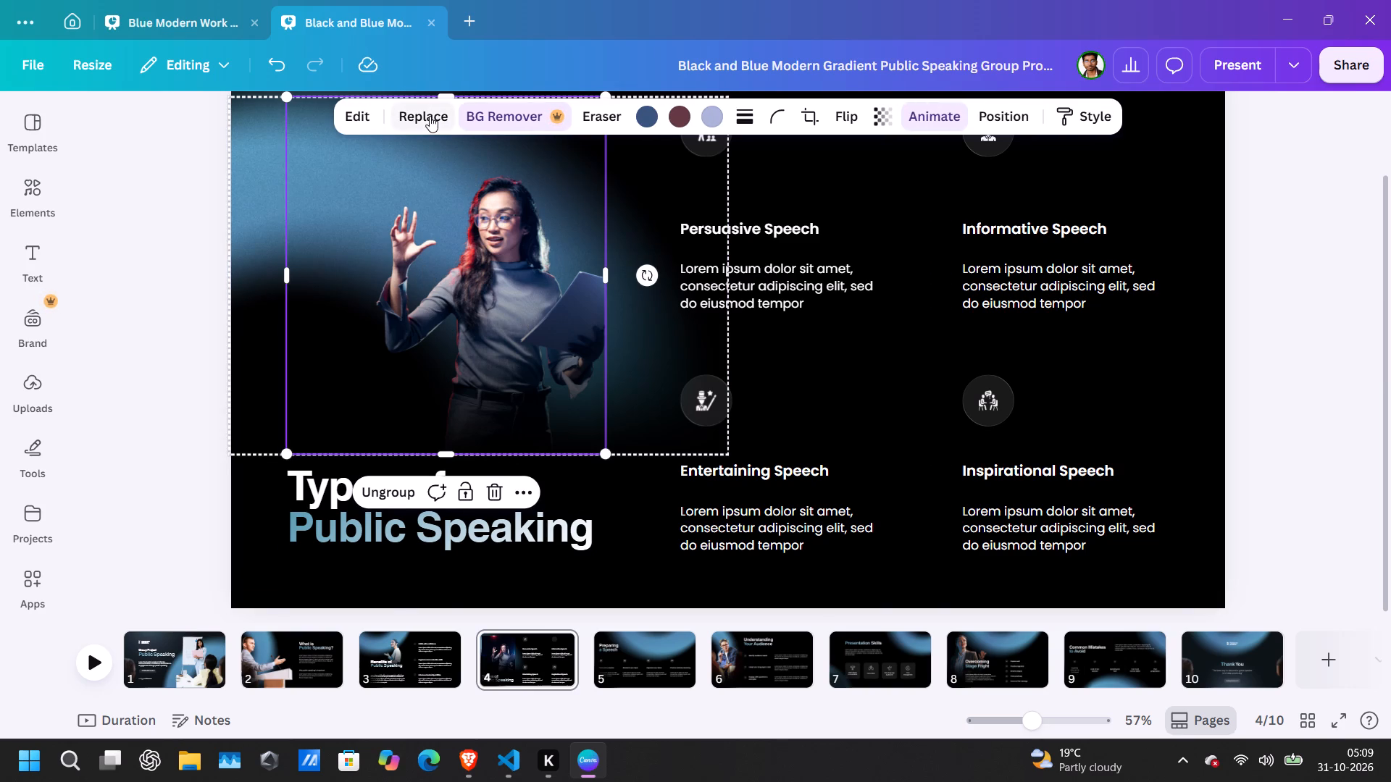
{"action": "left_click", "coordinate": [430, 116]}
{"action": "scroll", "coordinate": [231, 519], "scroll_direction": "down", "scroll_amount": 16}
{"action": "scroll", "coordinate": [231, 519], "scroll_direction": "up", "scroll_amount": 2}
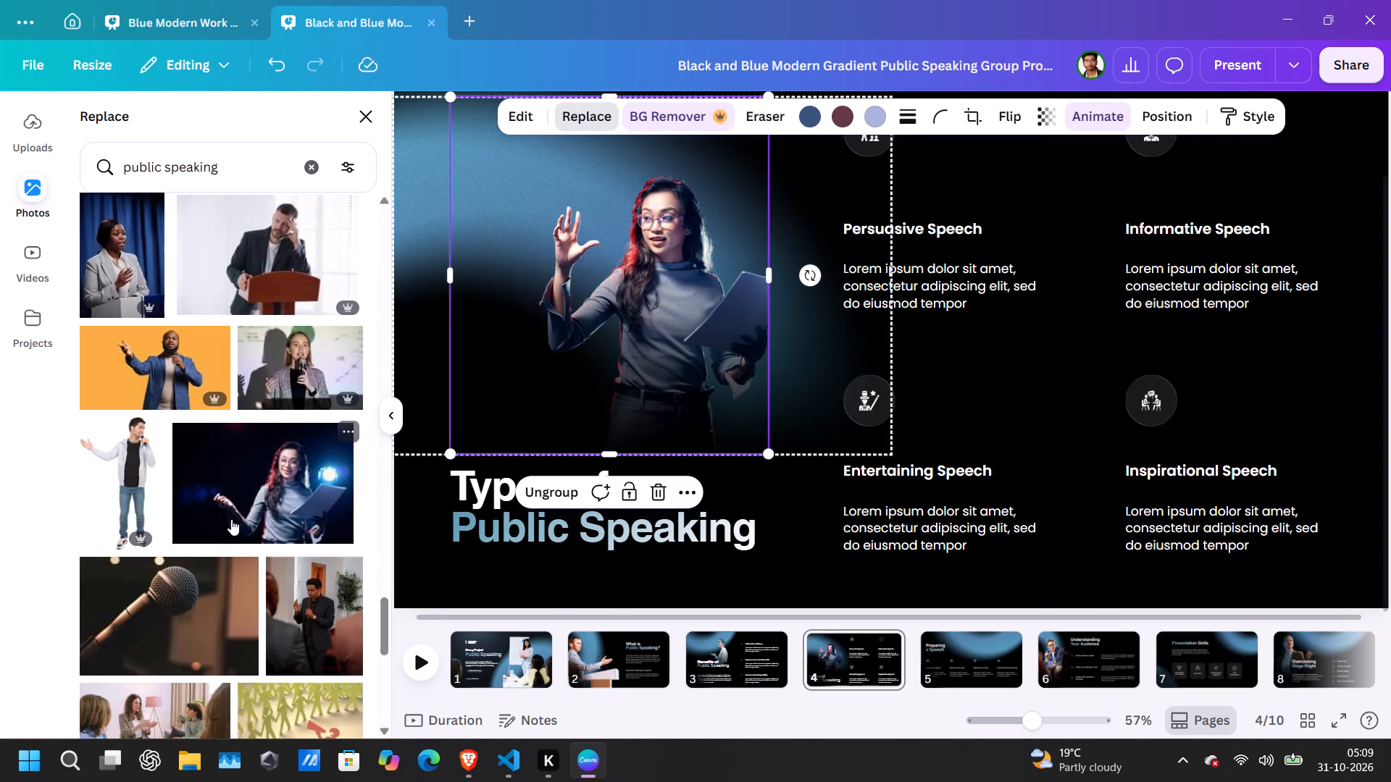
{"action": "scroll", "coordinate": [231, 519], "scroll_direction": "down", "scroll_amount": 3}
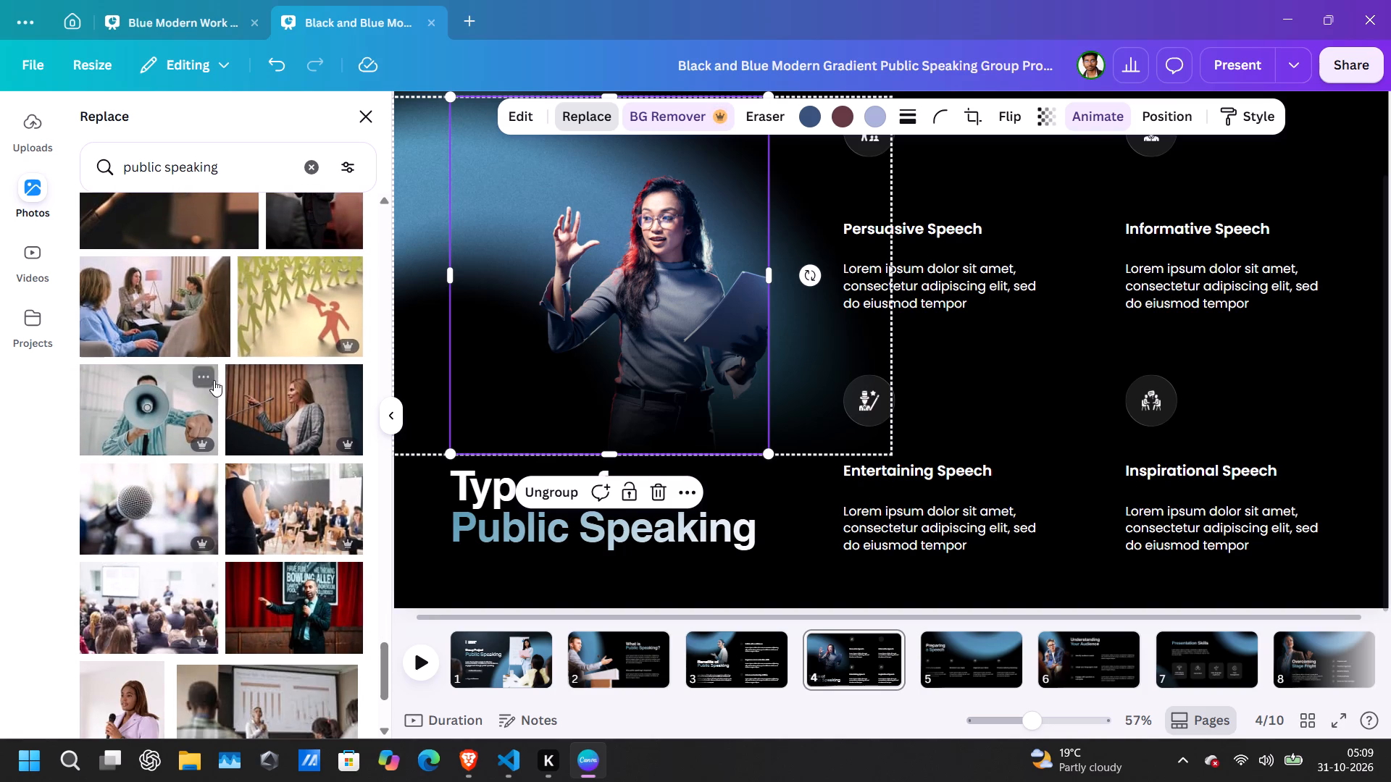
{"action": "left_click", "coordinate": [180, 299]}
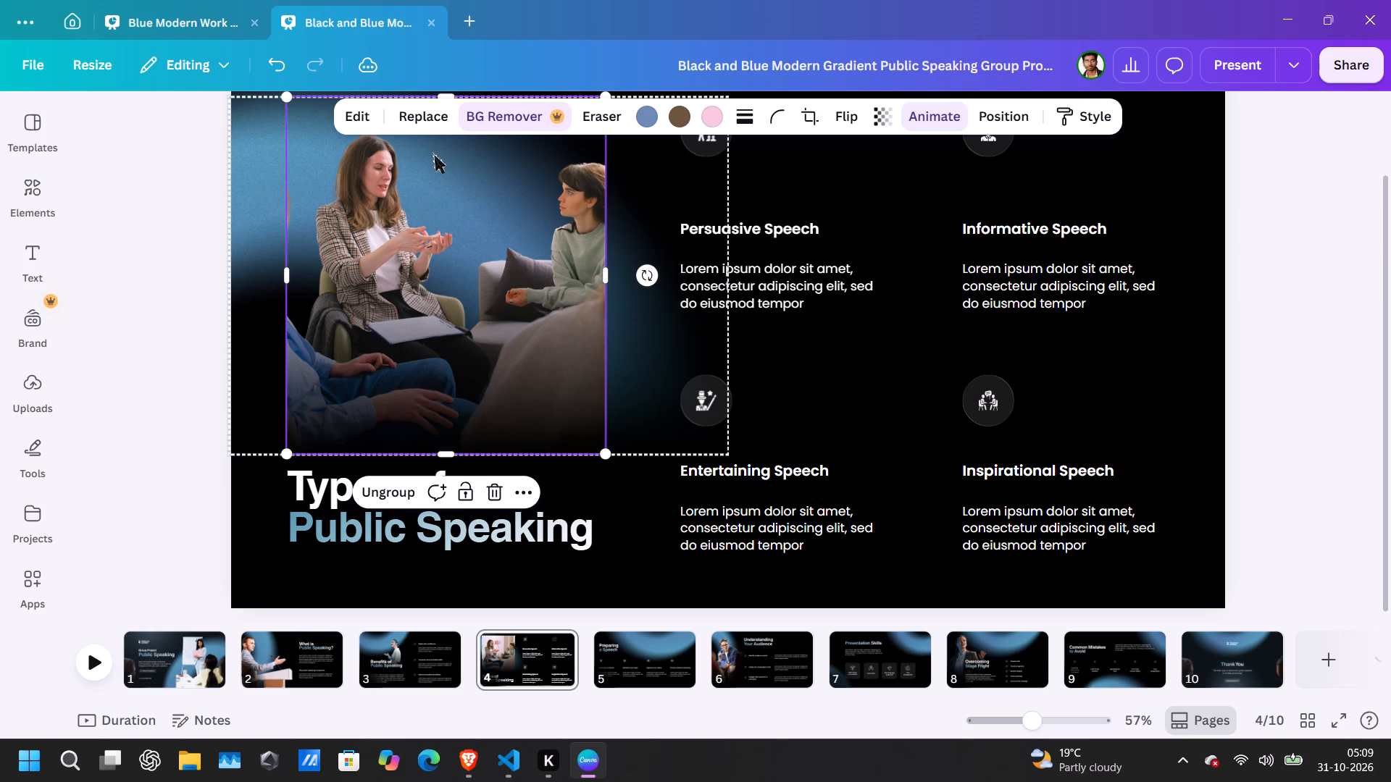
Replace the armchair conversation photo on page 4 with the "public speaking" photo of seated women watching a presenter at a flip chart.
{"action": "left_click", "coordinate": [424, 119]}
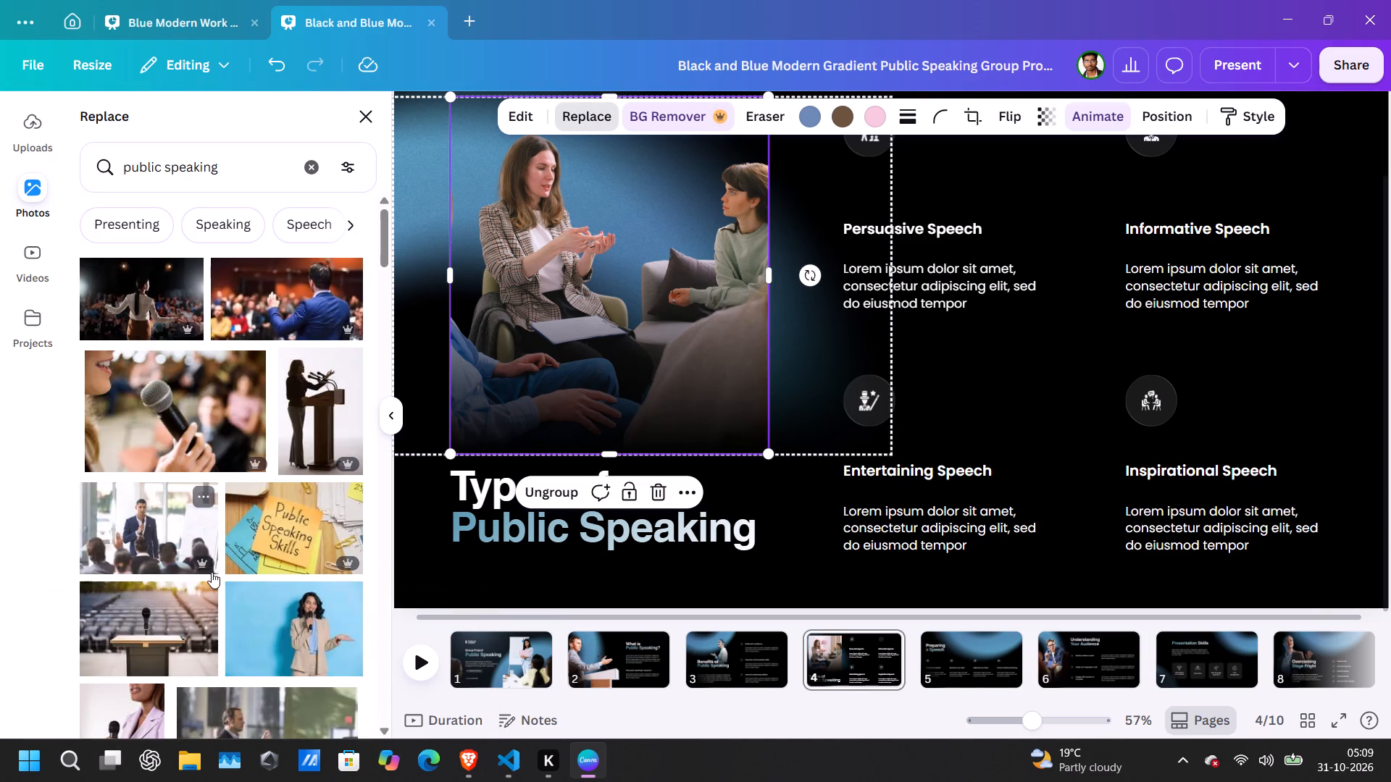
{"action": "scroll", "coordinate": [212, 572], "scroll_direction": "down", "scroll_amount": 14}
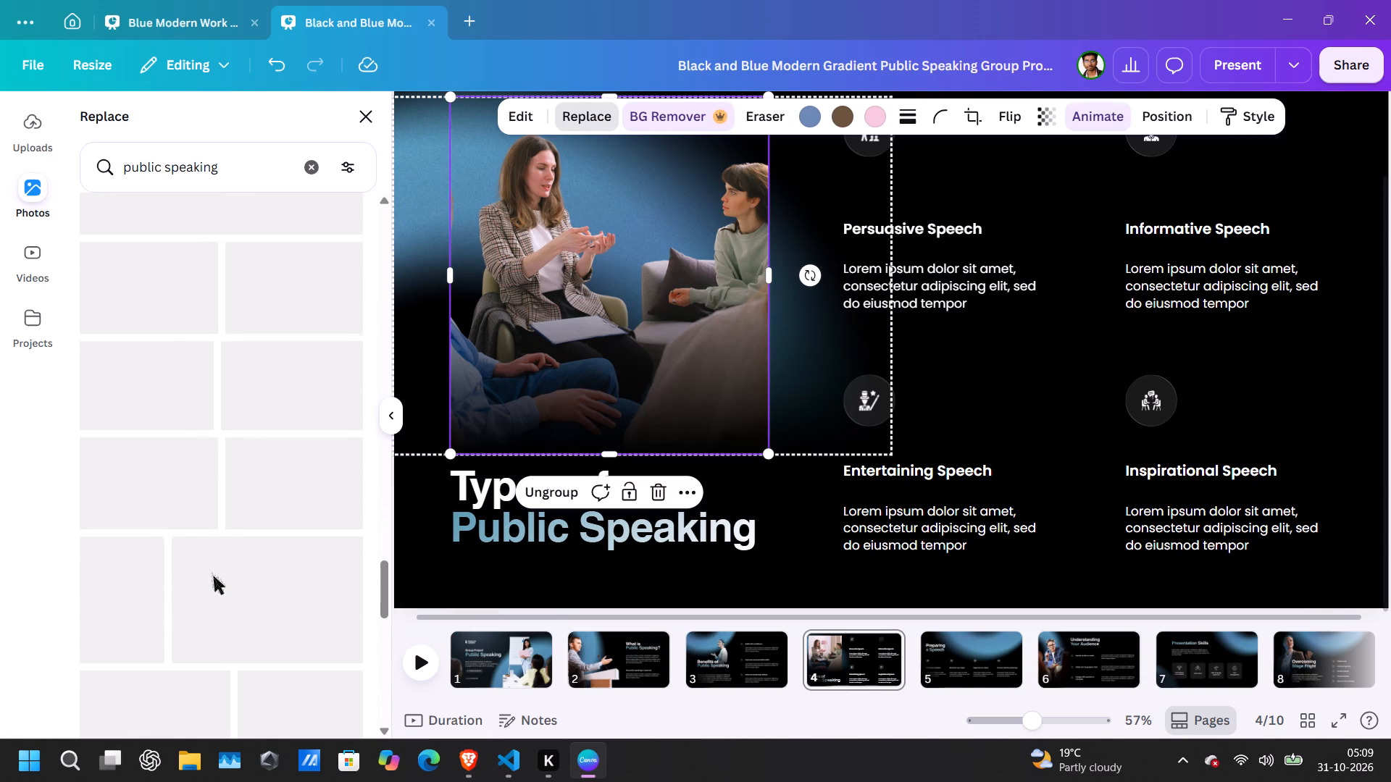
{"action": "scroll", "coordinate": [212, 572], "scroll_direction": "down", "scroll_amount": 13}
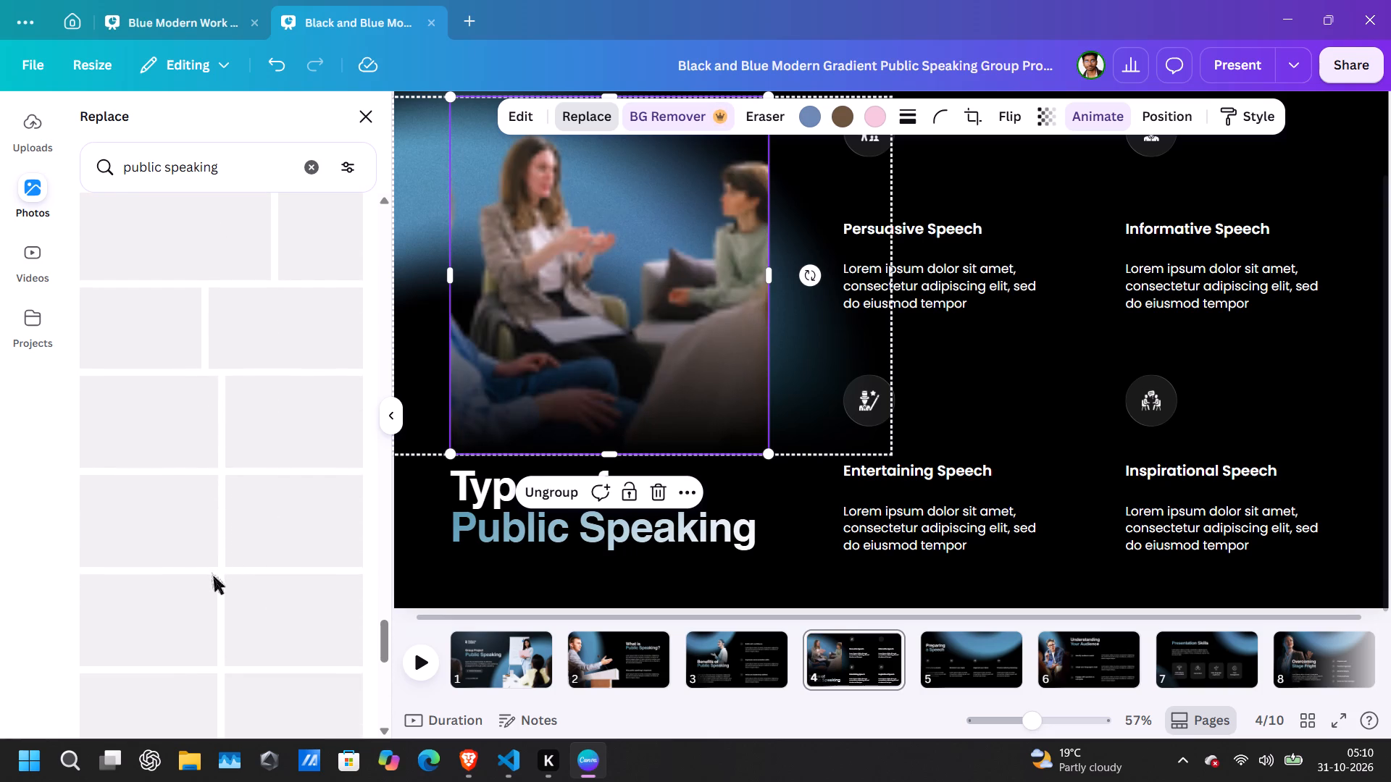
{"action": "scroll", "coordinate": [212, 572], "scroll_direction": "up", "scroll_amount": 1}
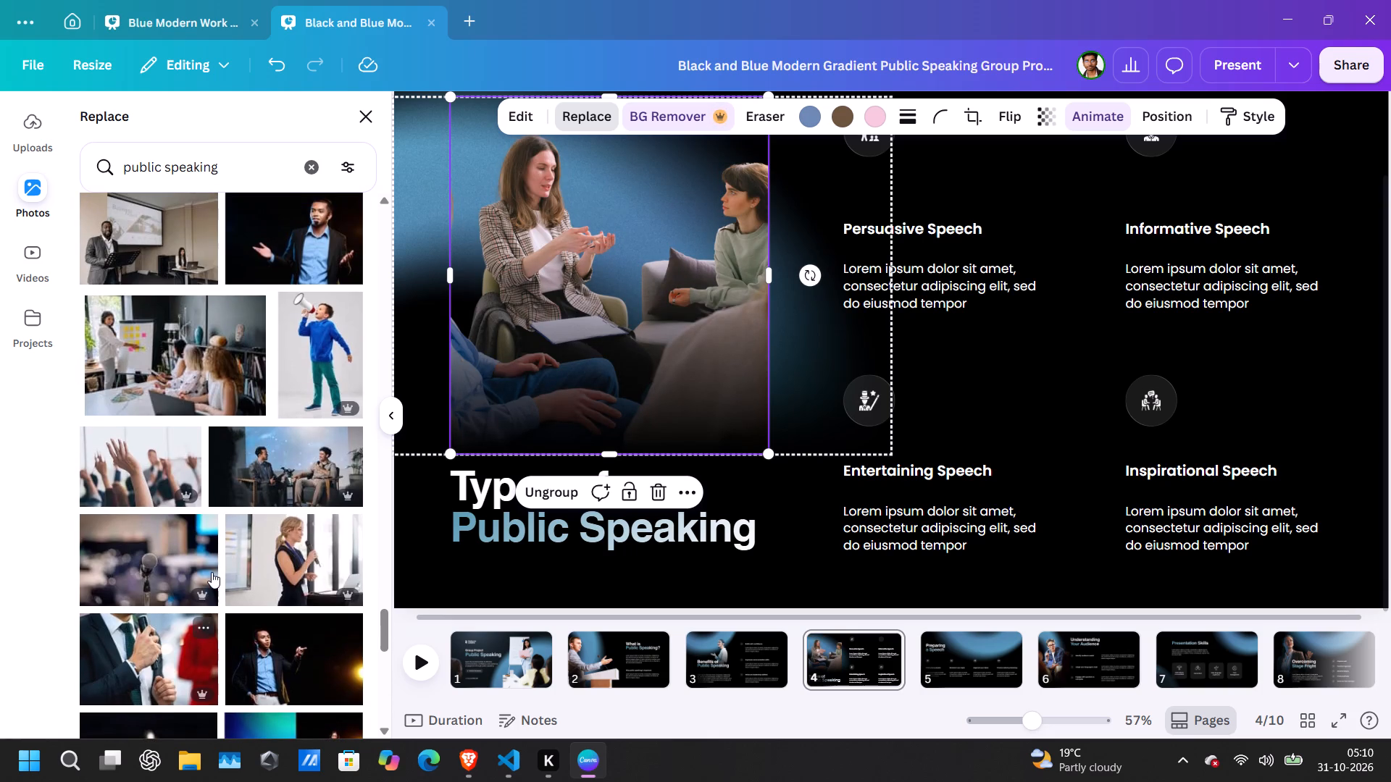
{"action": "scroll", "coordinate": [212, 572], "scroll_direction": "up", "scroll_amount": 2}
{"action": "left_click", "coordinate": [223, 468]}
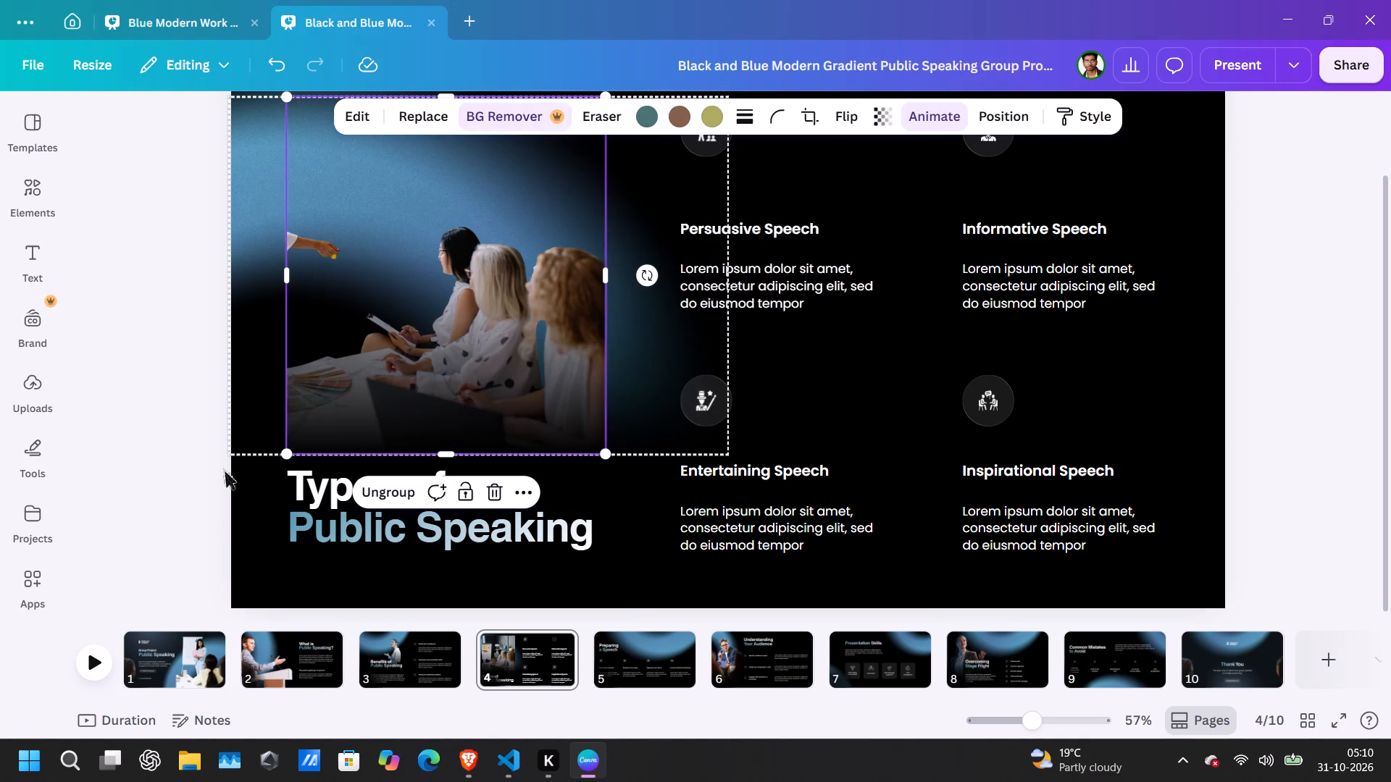
Replace the seated women photo on page 4 with the "public speaking" photo of a woman in white gloves holding a microphone.
{"action": "left_click", "coordinate": [422, 119]}
{"action": "scroll", "coordinate": [179, 469], "scroll_direction": "down", "scroll_amount": 3}
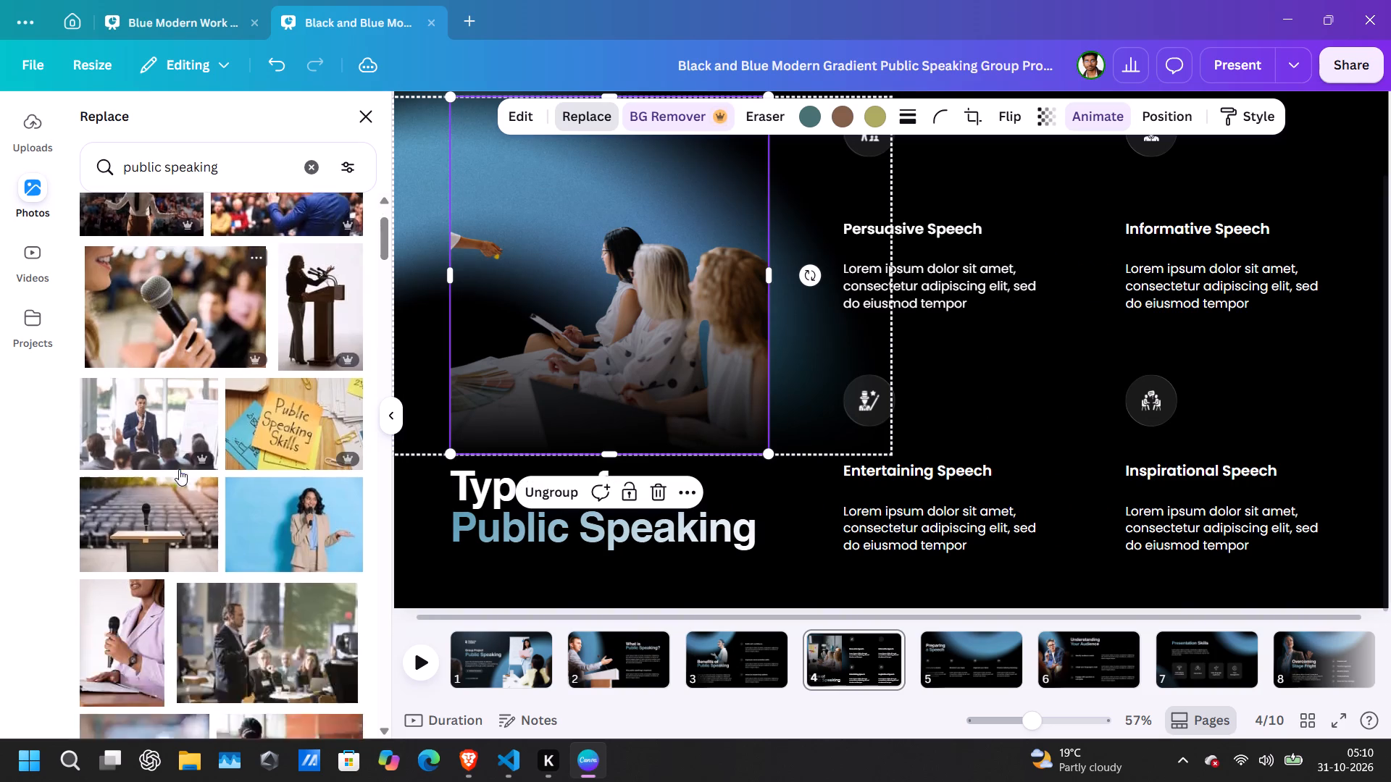
{"action": "scroll", "coordinate": [179, 469], "scroll_direction": "down", "scroll_amount": 19}
{"action": "scroll", "coordinate": [179, 469], "scroll_direction": "down", "scroll_amount": 7}
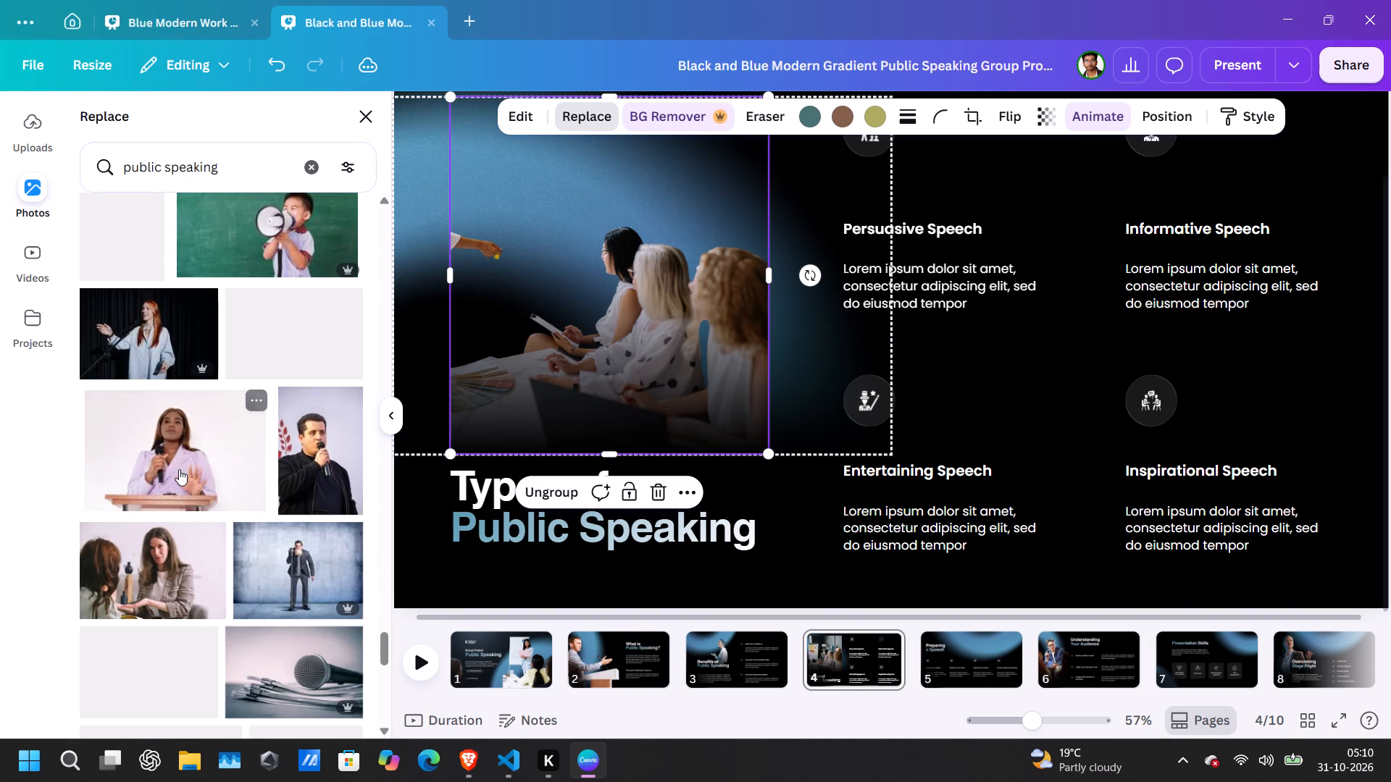
{"action": "scroll", "coordinate": [199, 373], "scroll_direction": "up", "scroll_amount": 1}
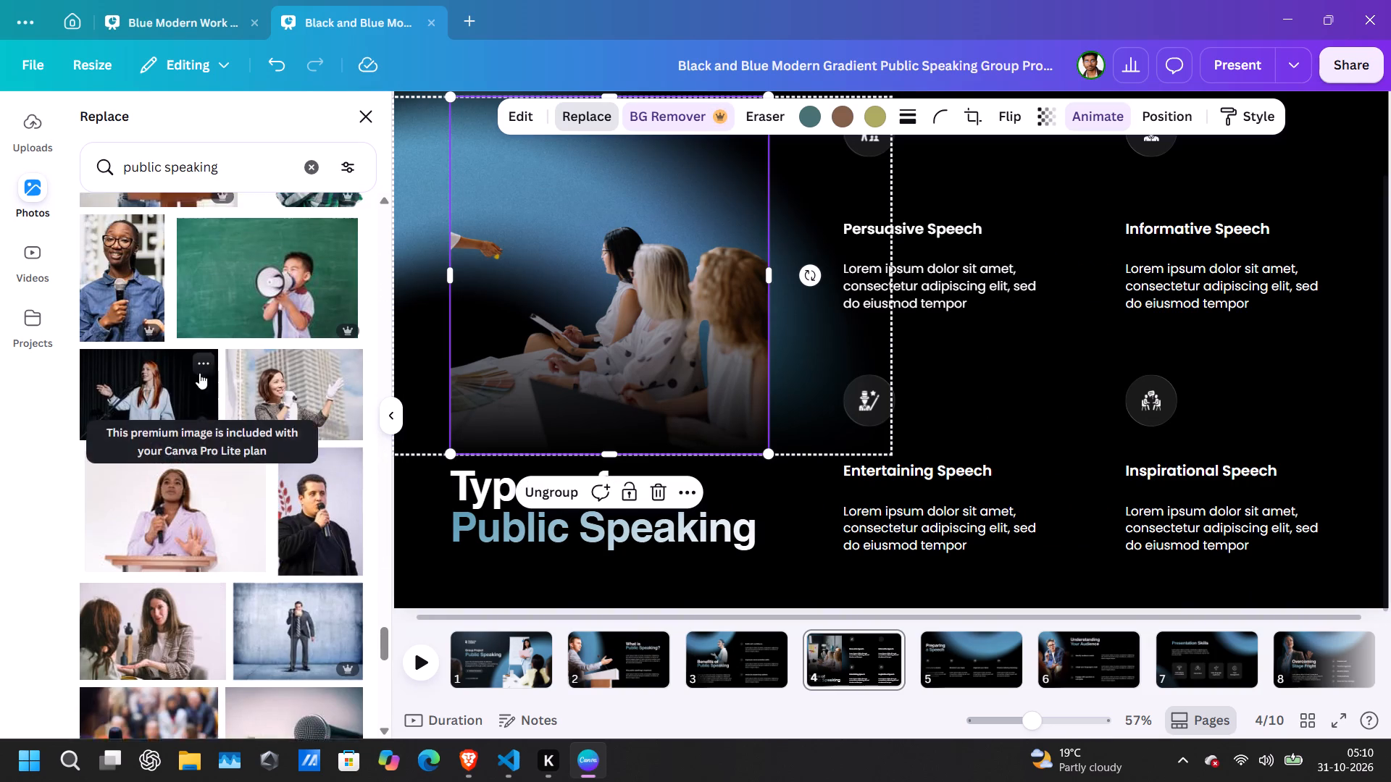
{"action": "scroll", "coordinate": [199, 373], "scroll_direction": "up", "scroll_amount": 3}
{"action": "scroll", "coordinate": [199, 373], "scroll_direction": "down", "scroll_amount": 1}
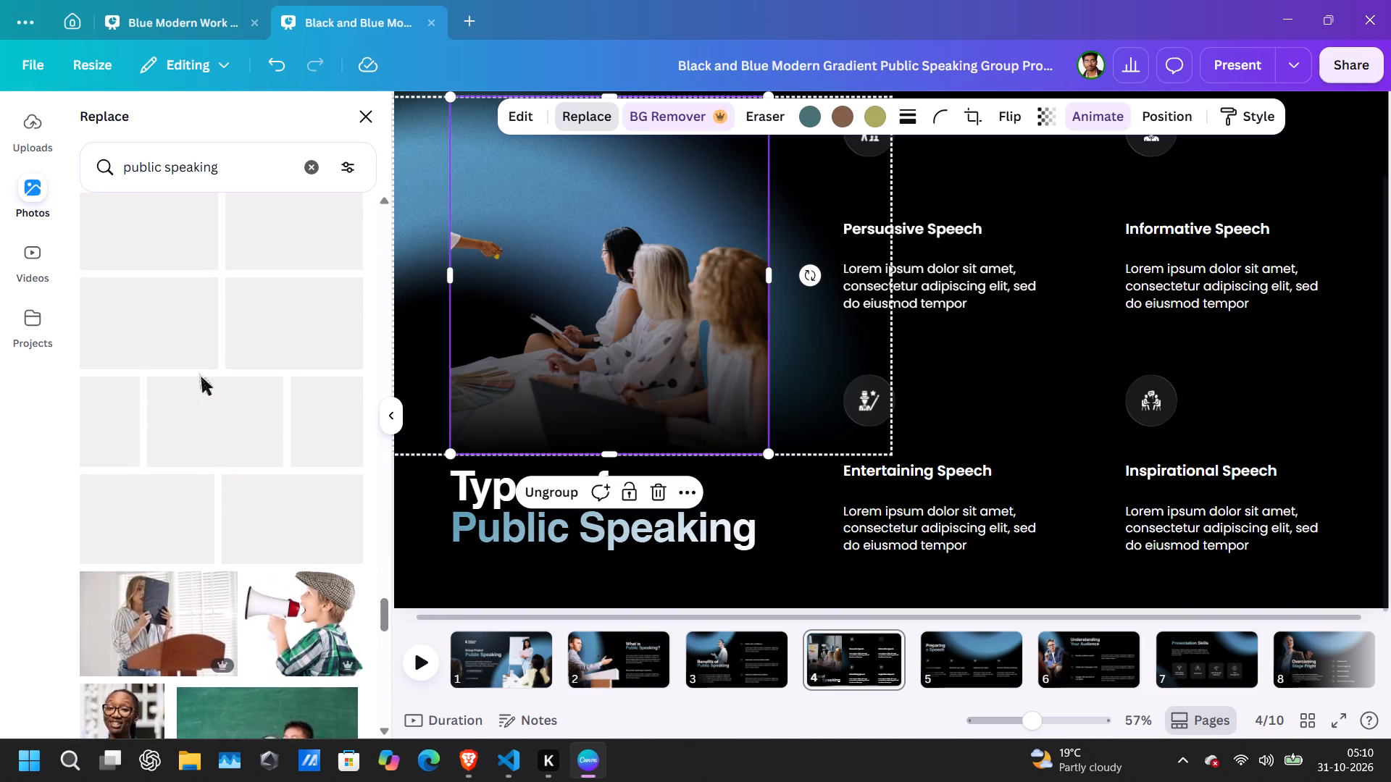
{"action": "scroll", "coordinate": [199, 373], "scroll_direction": "down", "scroll_amount": 2}
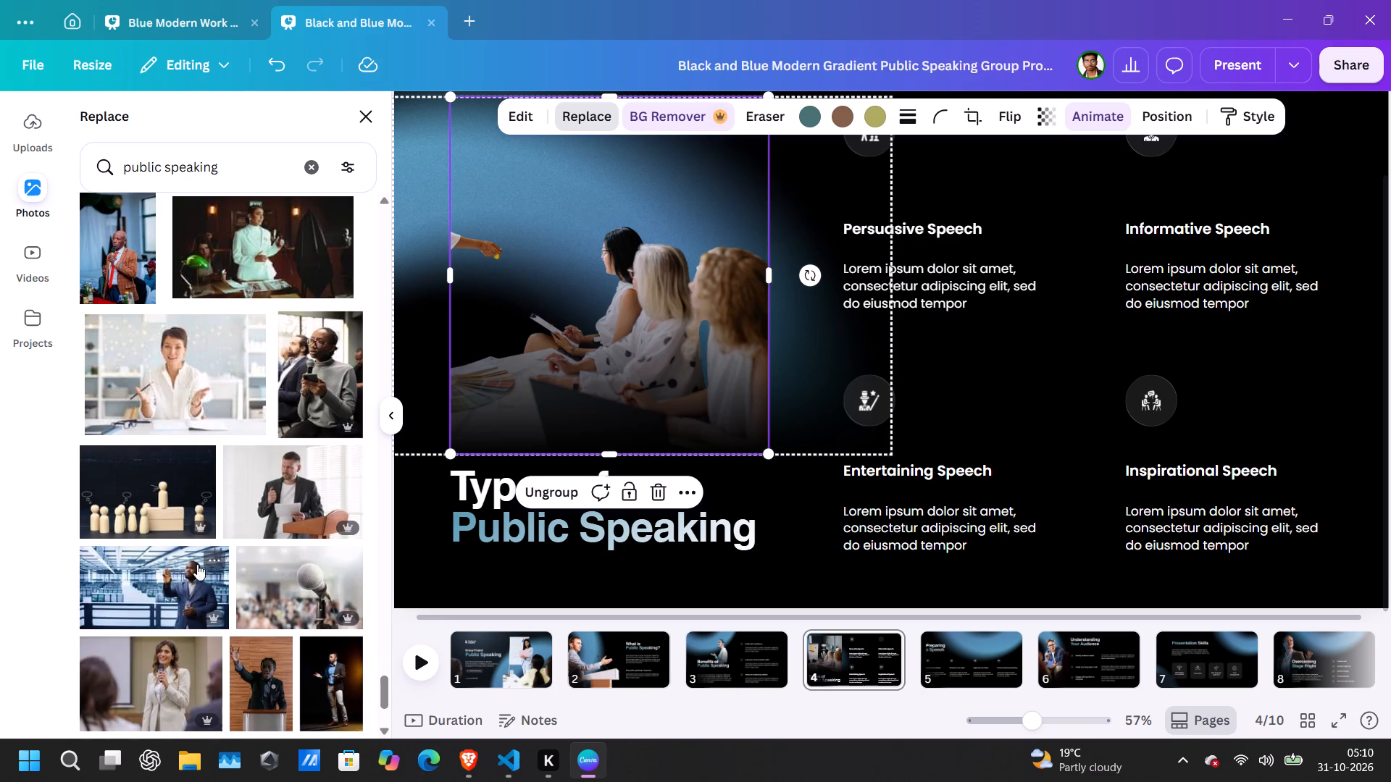
{"action": "scroll", "coordinate": [196, 397], "scroll_direction": "up", "scroll_amount": 3}
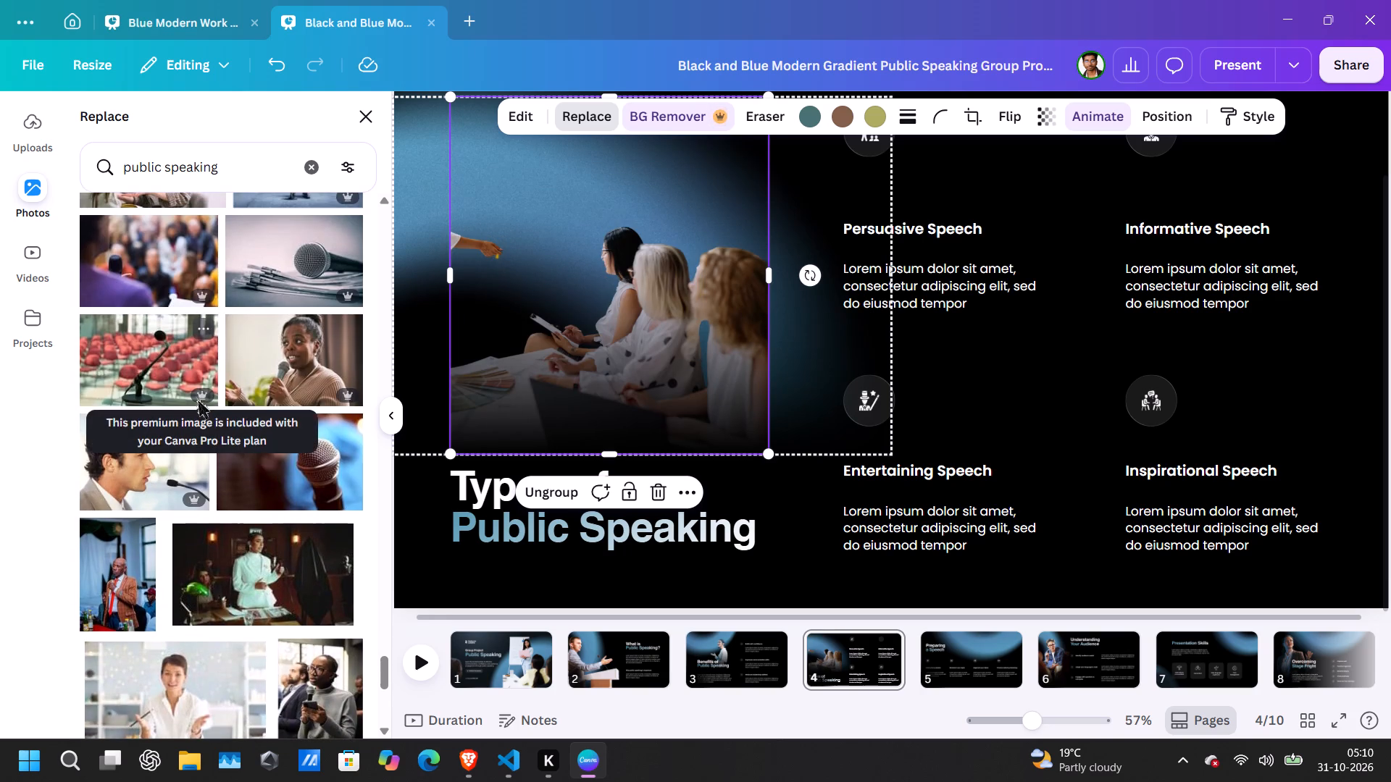
{"action": "scroll", "coordinate": [196, 397], "scroll_direction": "up", "scroll_amount": 6}
{"action": "scroll", "coordinate": [196, 397], "scroll_direction": "right", "scroll_amount": 1}
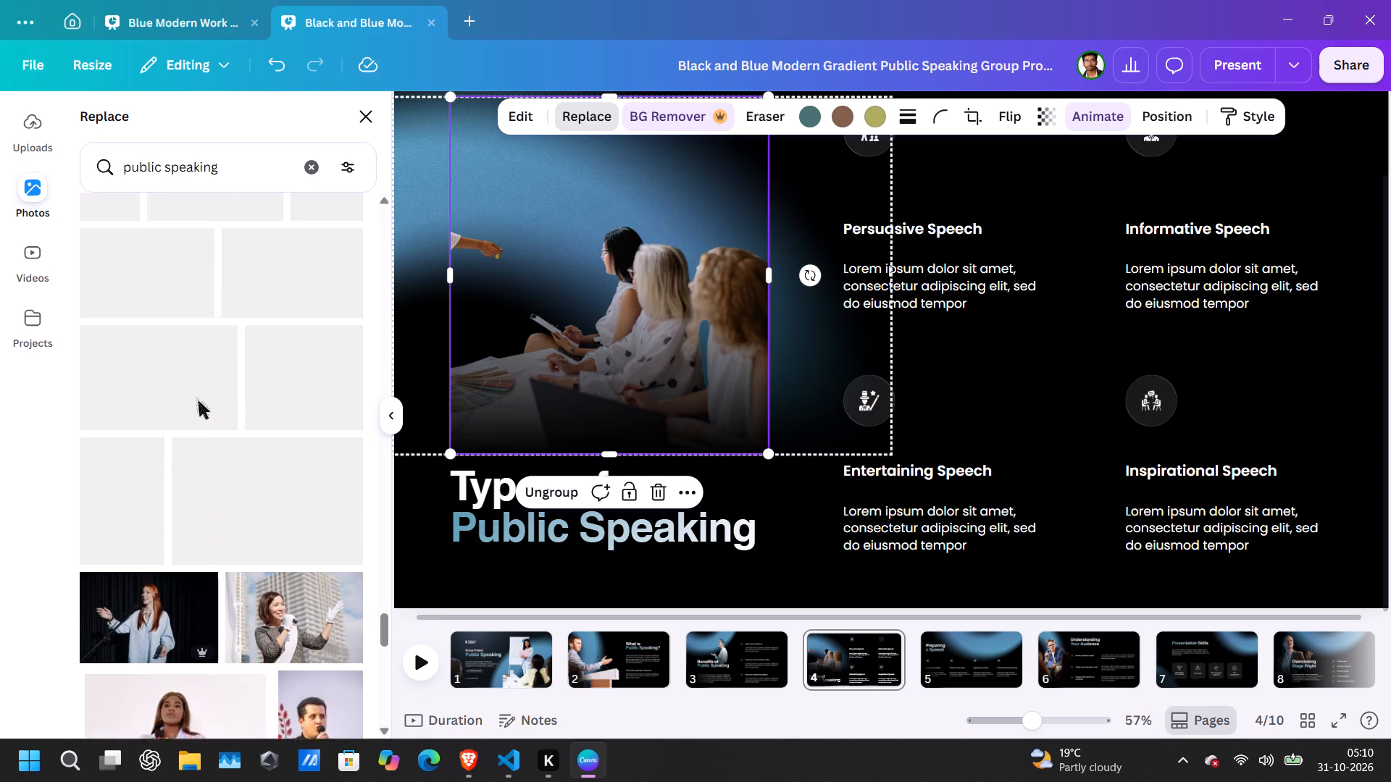
{"action": "scroll", "coordinate": [196, 397], "scroll_direction": "right", "scroll_amount": 2}
{"action": "scroll", "coordinate": [196, 397], "scroll_direction": "down", "scroll_amount": 1}
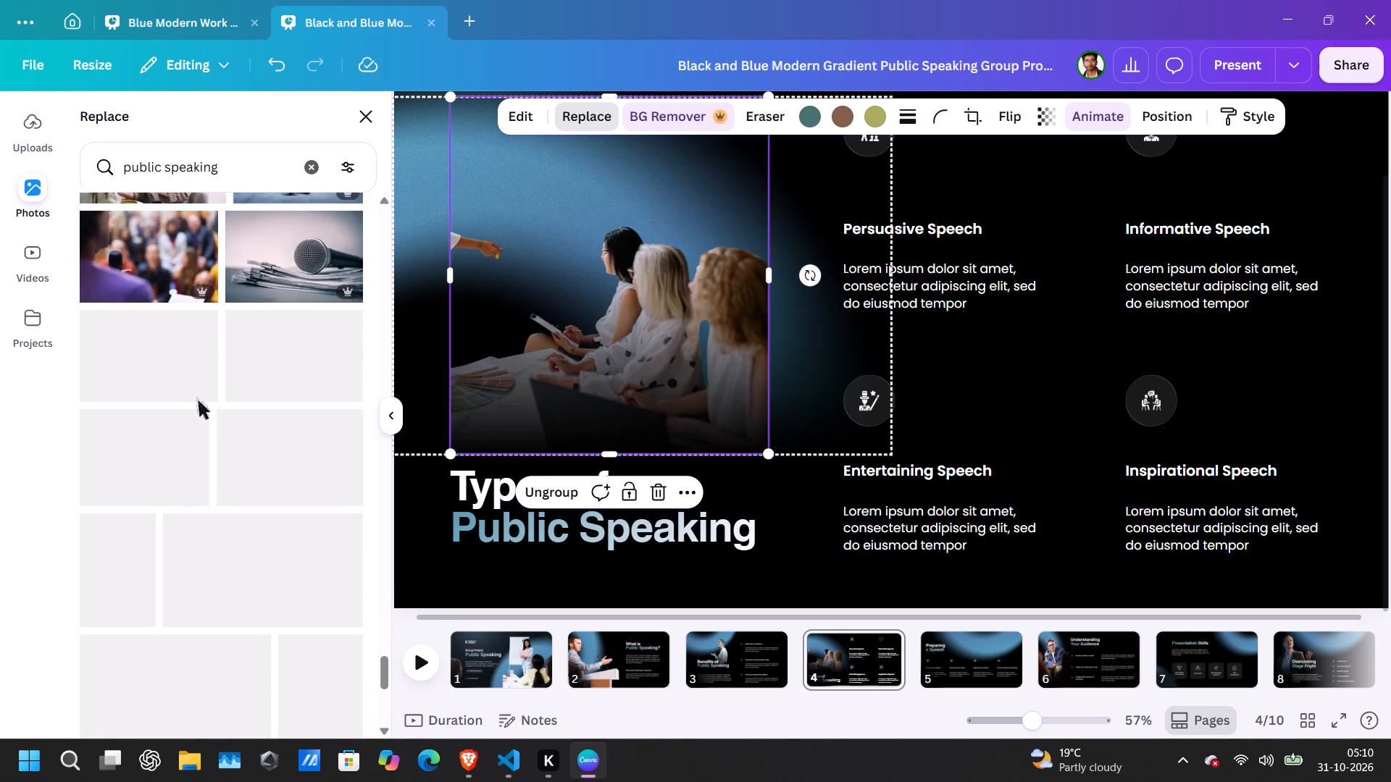
{"action": "scroll", "coordinate": [196, 397], "scroll_direction": "down", "scroll_amount": 1}
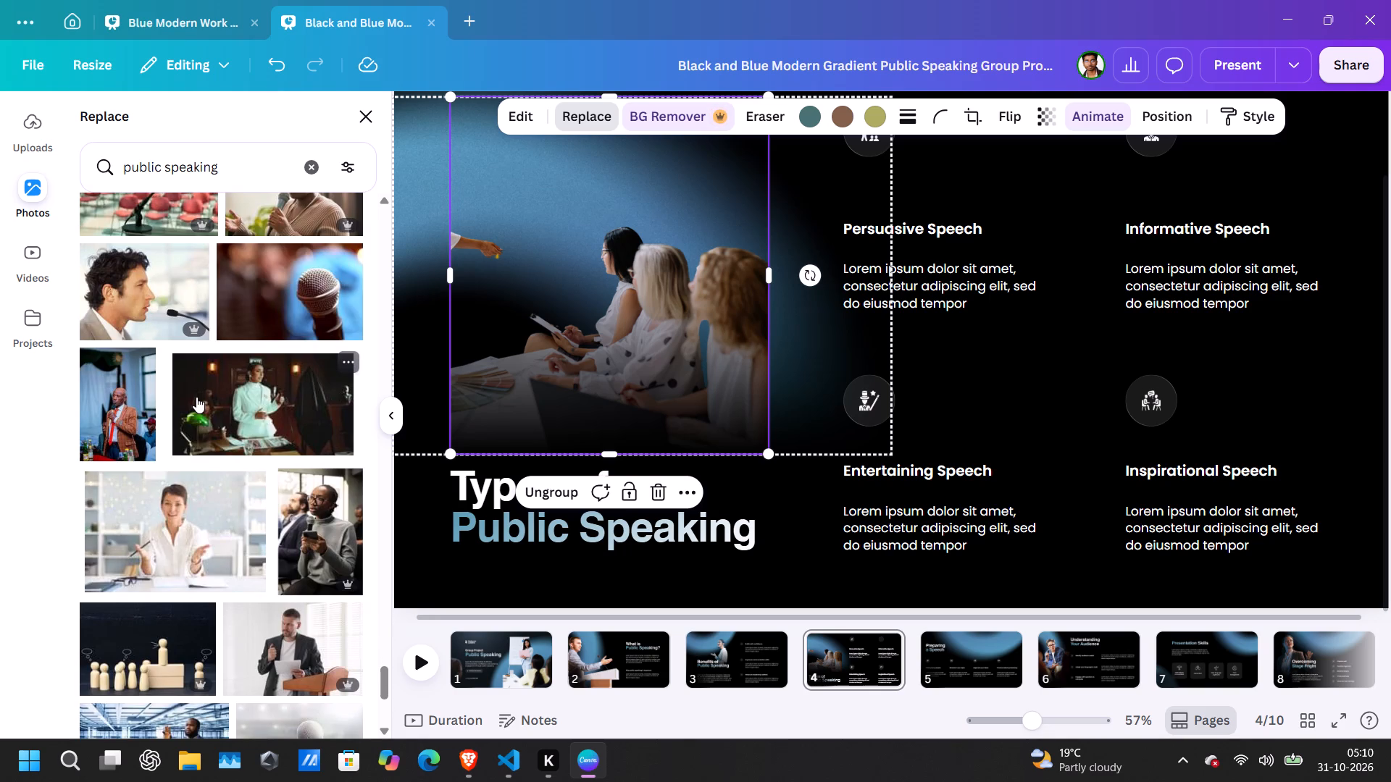
{"action": "scroll", "coordinate": [196, 379], "scroll_direction": "up", "scroll_amount": 1}
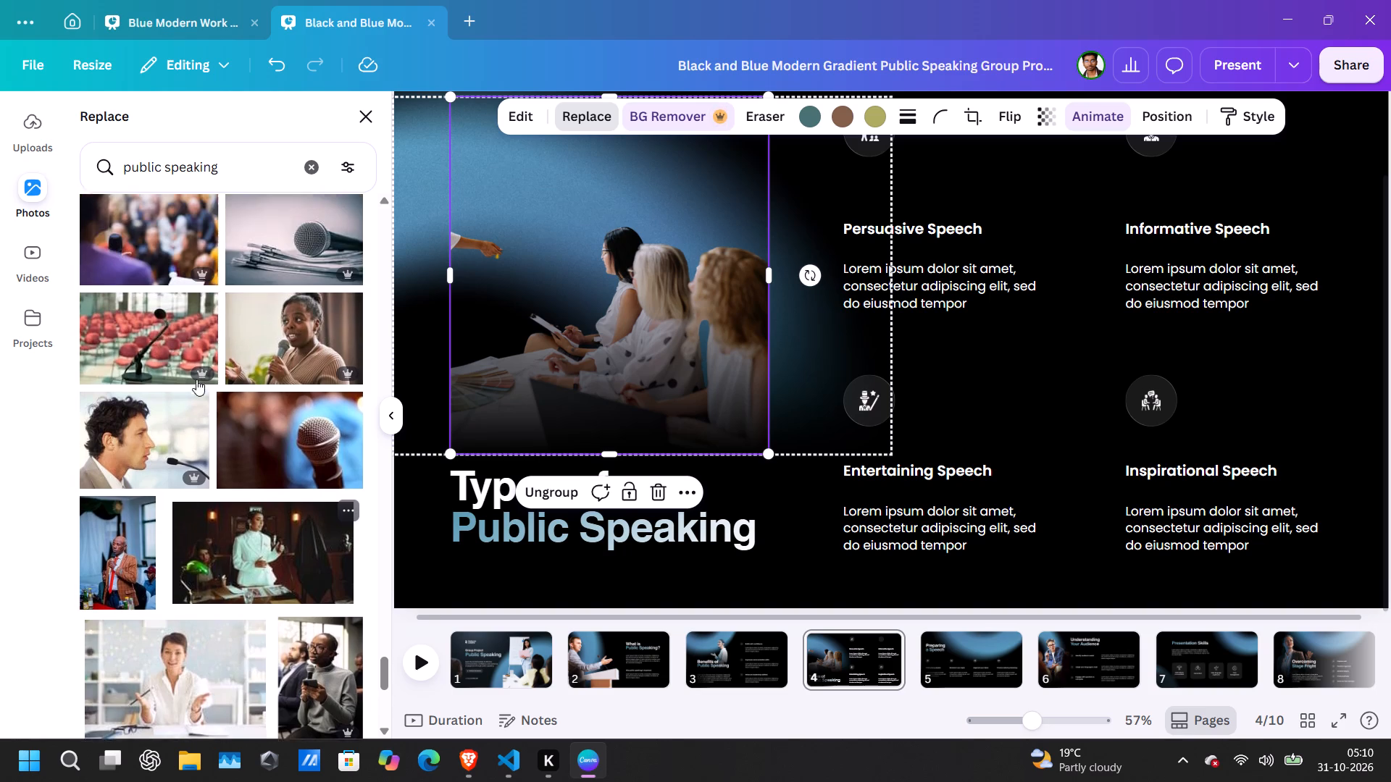
{"action": "scroll", "coordinate": [196, 379], "scroll_direction": "up", "scroll_amount": 3}
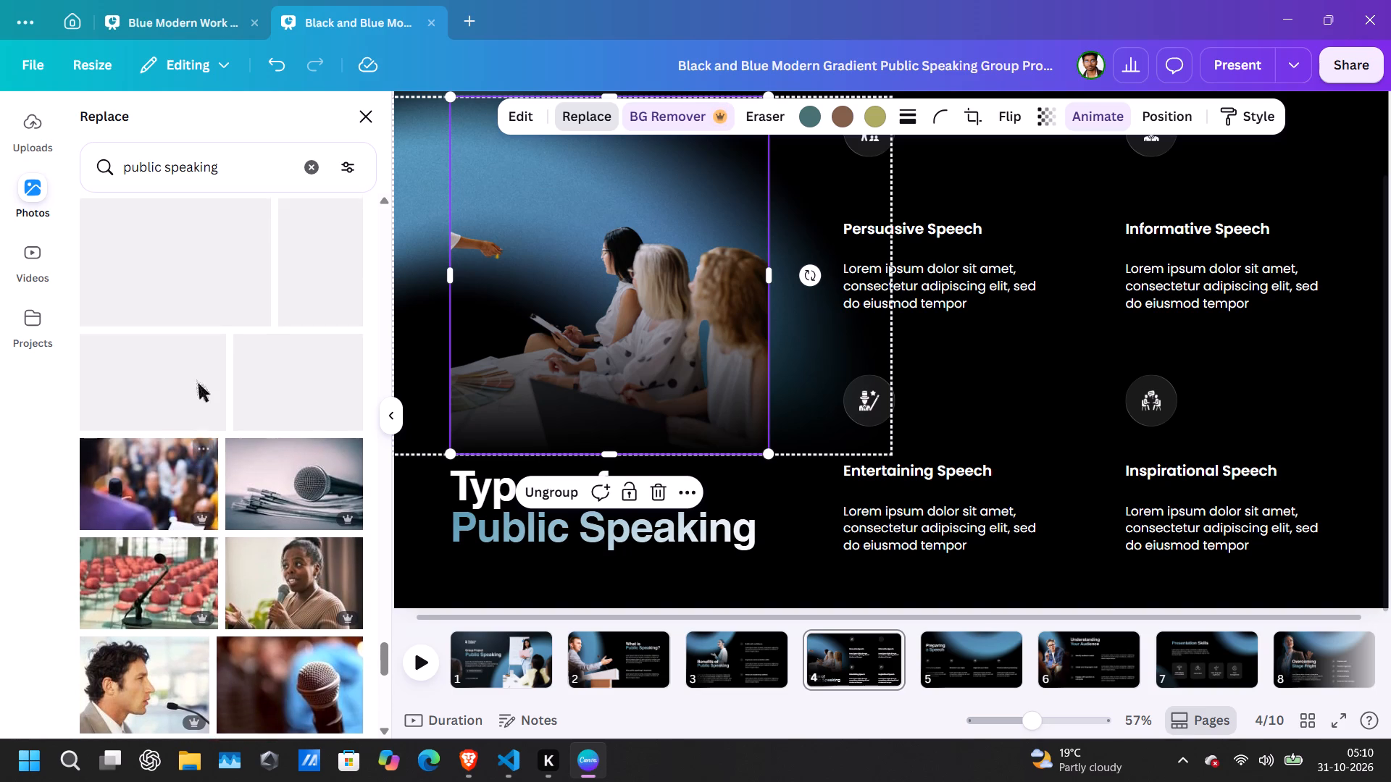
{"action": "scroll", "coordinate": [196, 379], "scroll_direction": "up", "scroll_amount": 1}
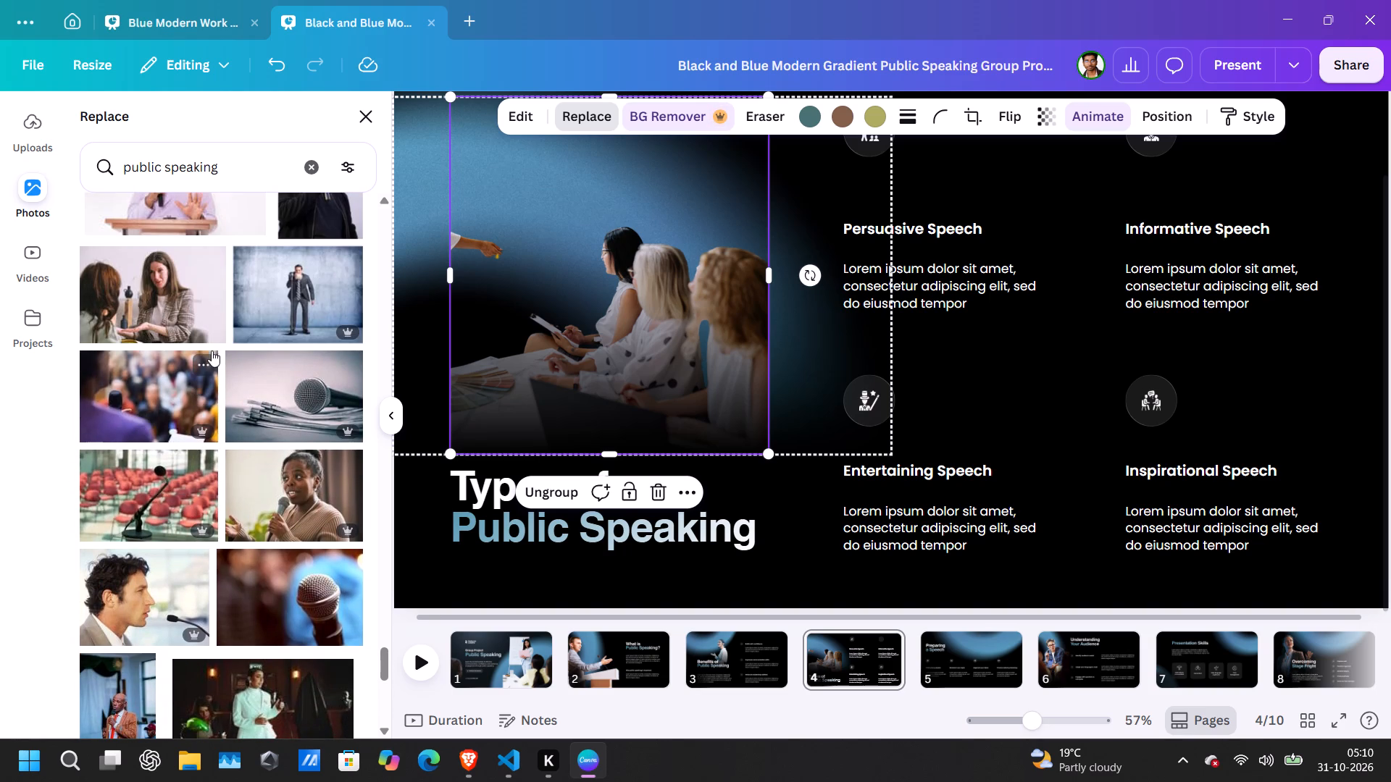
{"action": "scroll", "coordinate": [212, 350], "scroll_direction": "up", "scroll_amount": 2}
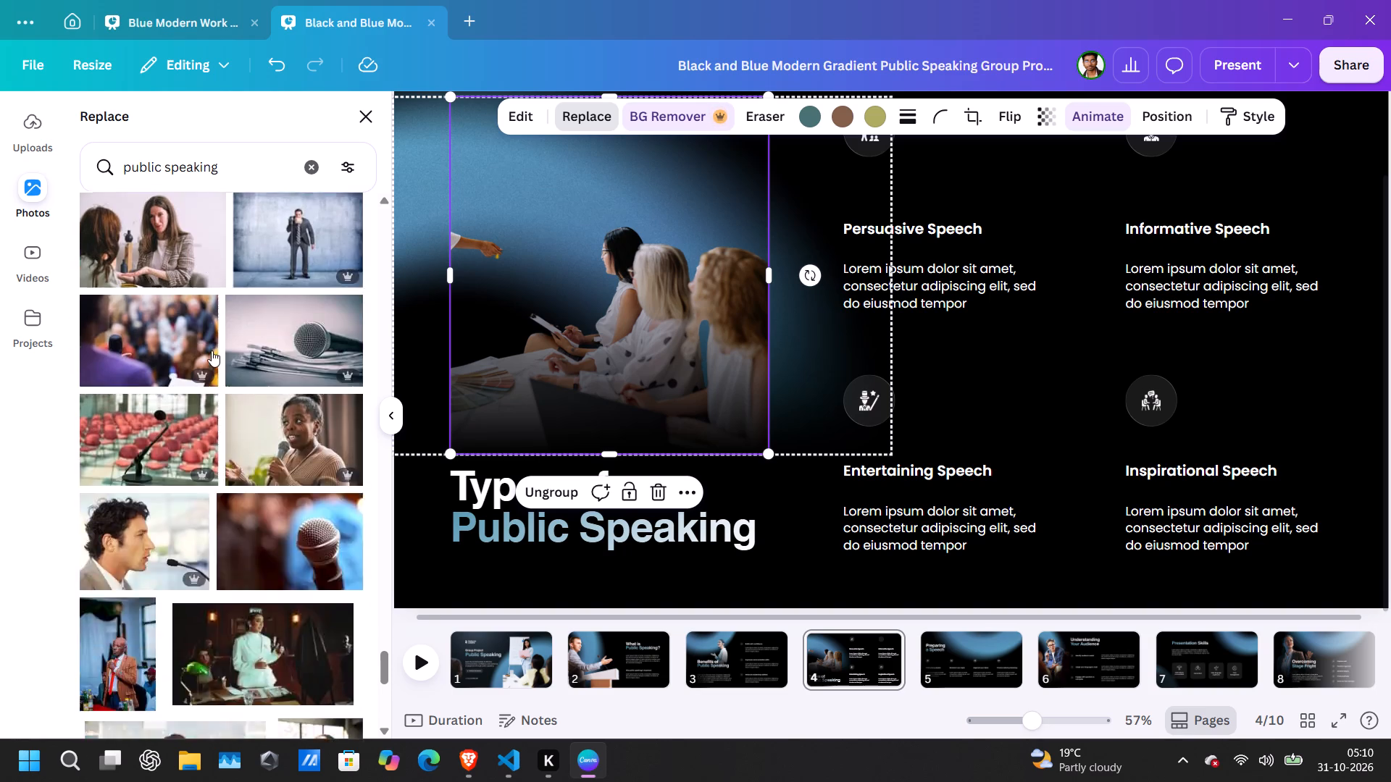
{"action": "scroll", "coordinate": [212, 350], "scroll_direction": "up", "scroll_amount": 3}
{"action": "left_click", "coordinate": [321, 324]}
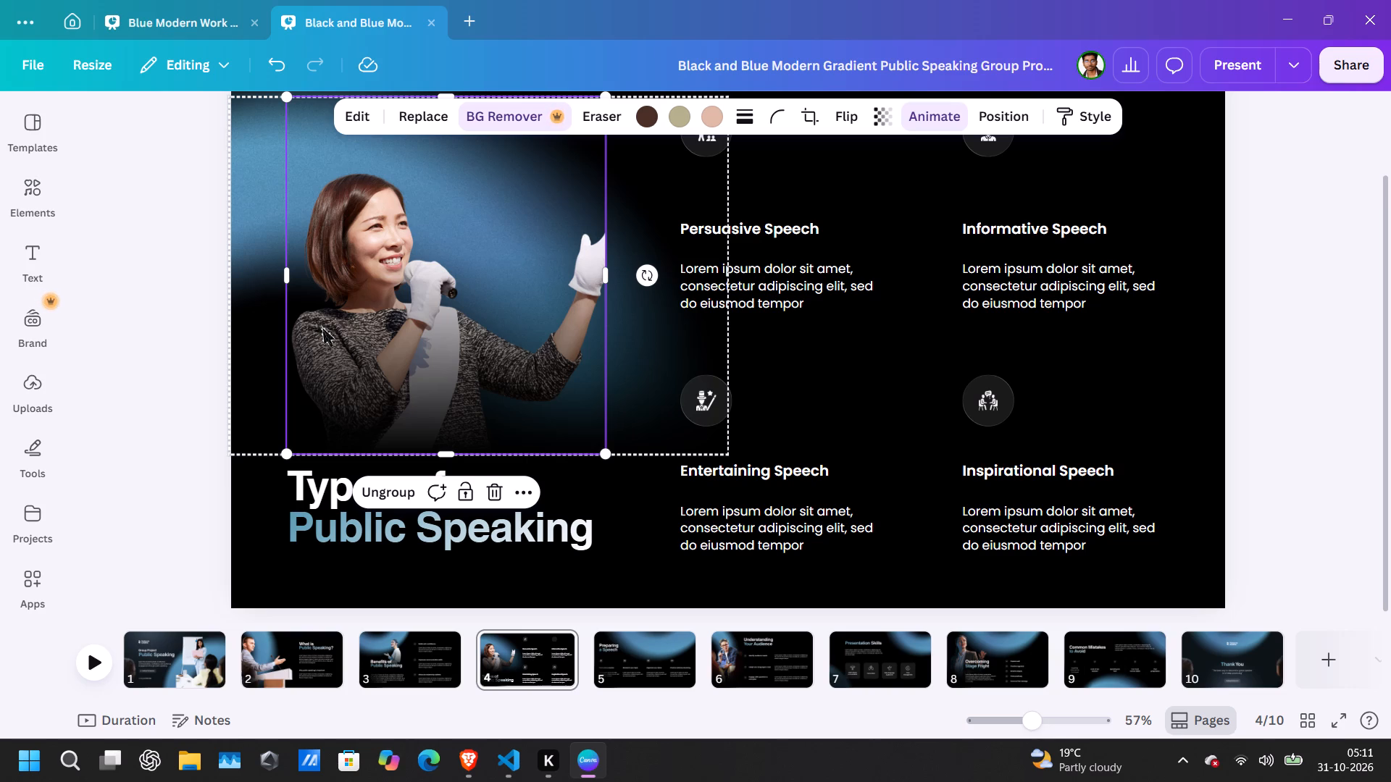
{"action": "scroll", "coordinate": [321, 324], "scroll_direction": "down", "scroll_amount": 1}
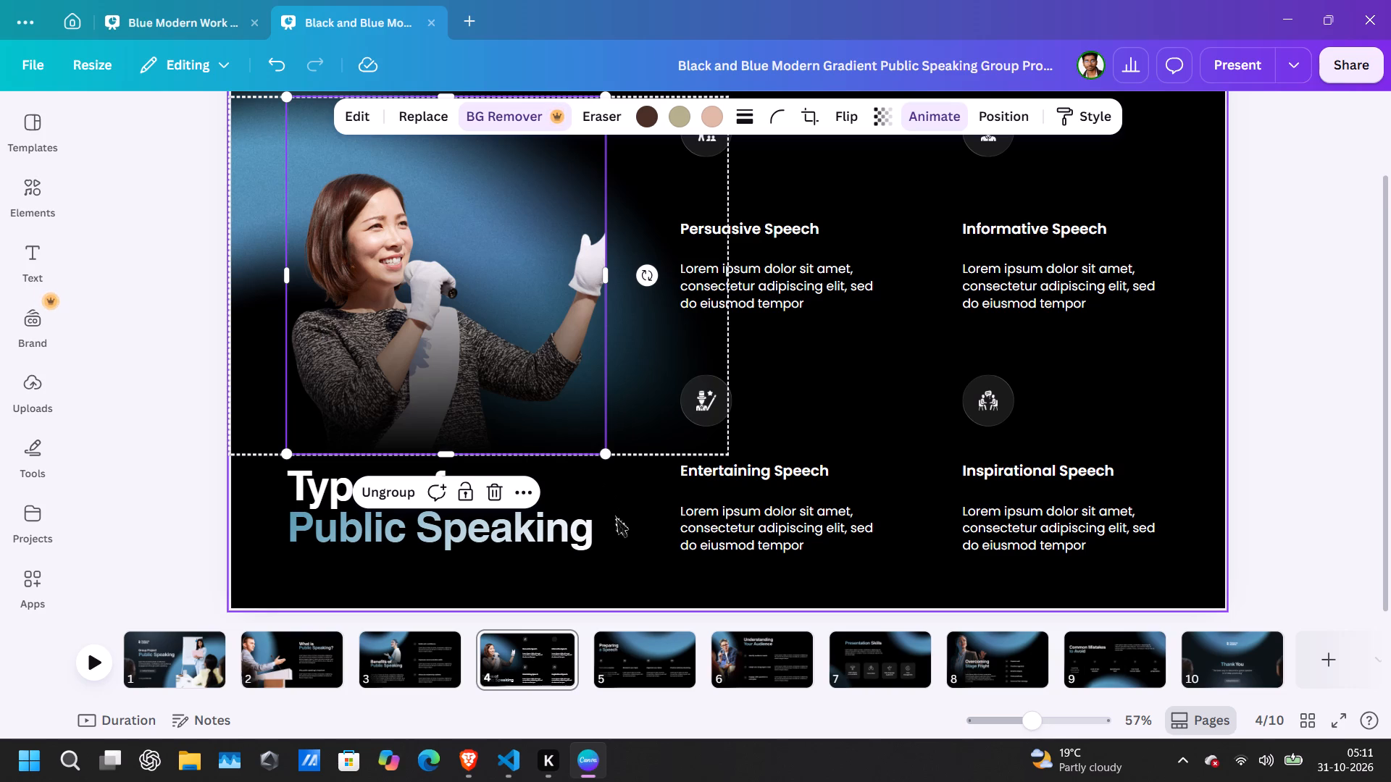
{"action": "left_click", "coordinate": [615, 515]}
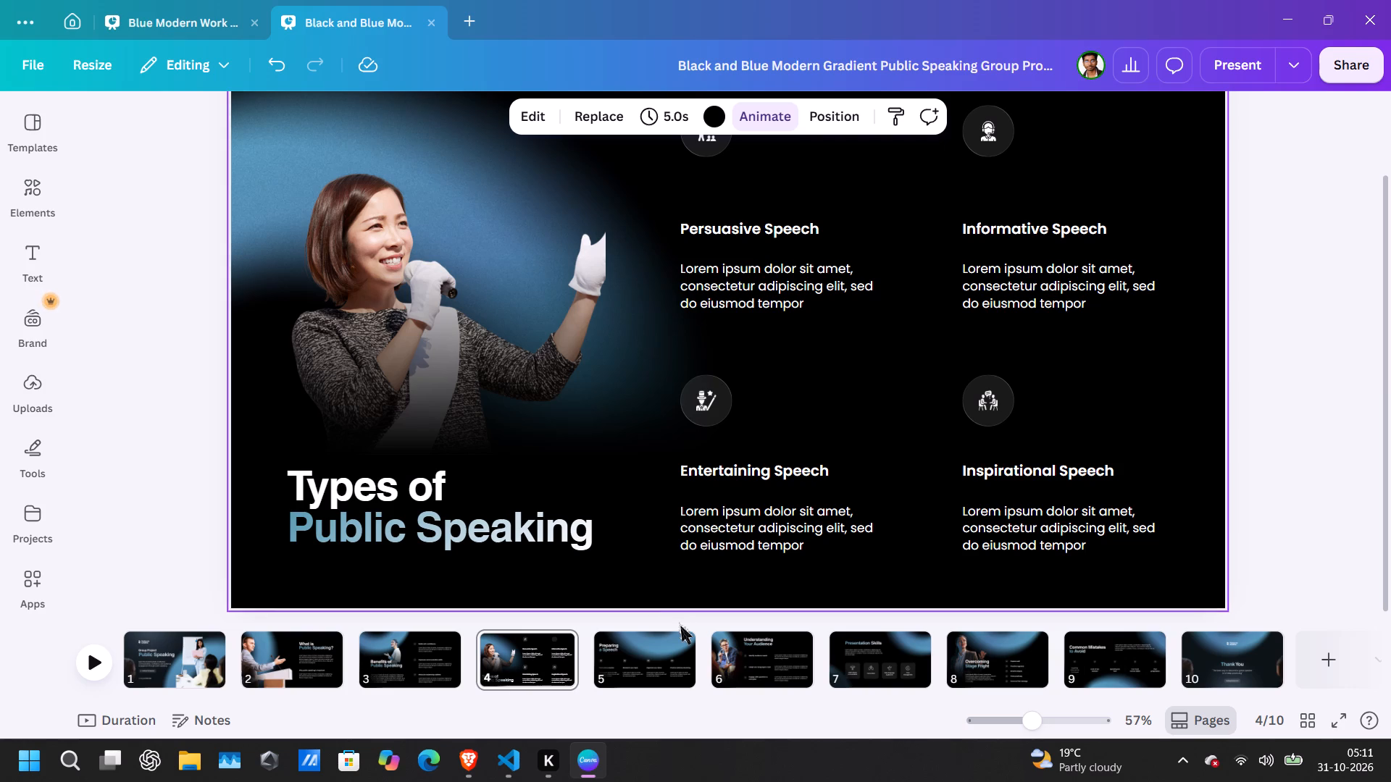
Review pages 3 to 6 to compare their images and find the next page to customise.
{"action": "left_click", "coordinate": [672, 665]}
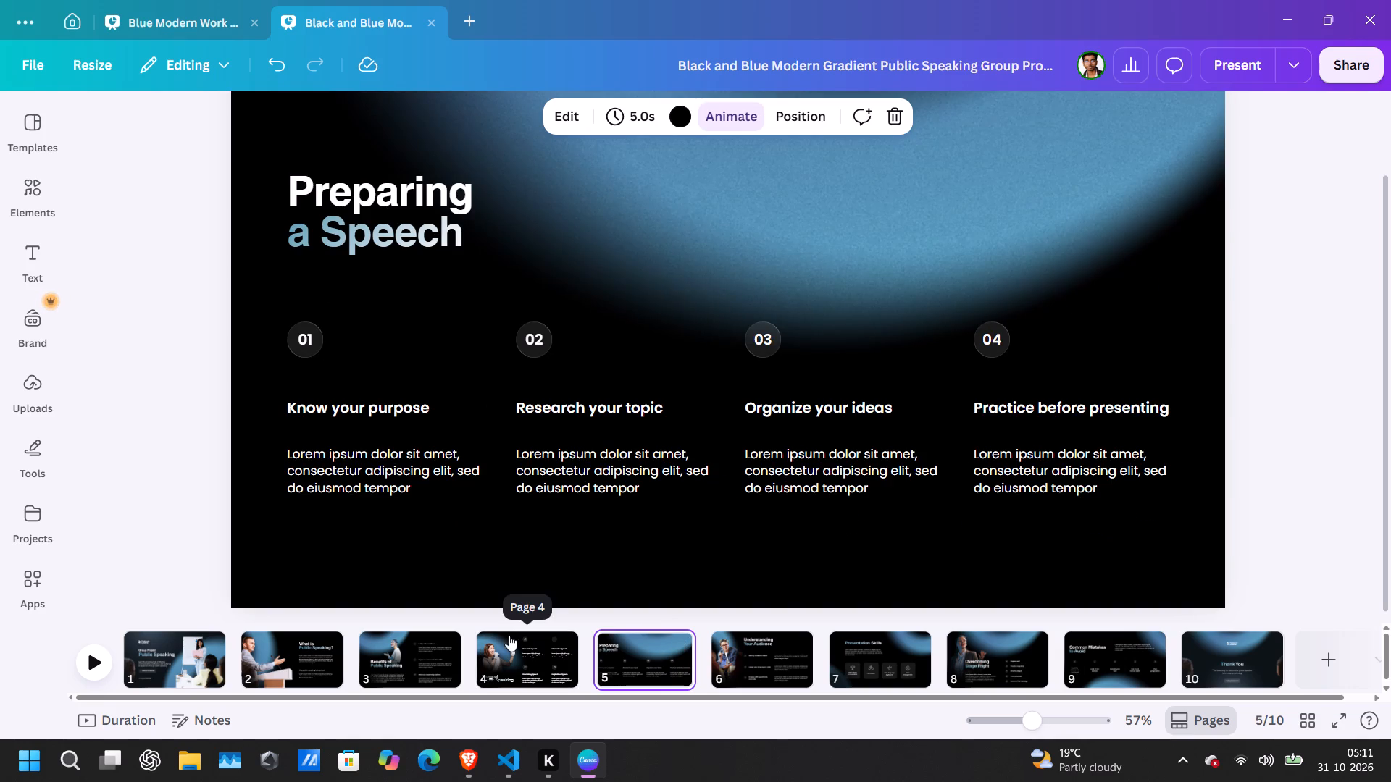
{"action": "left_click", "coordinate": [505, 658]}
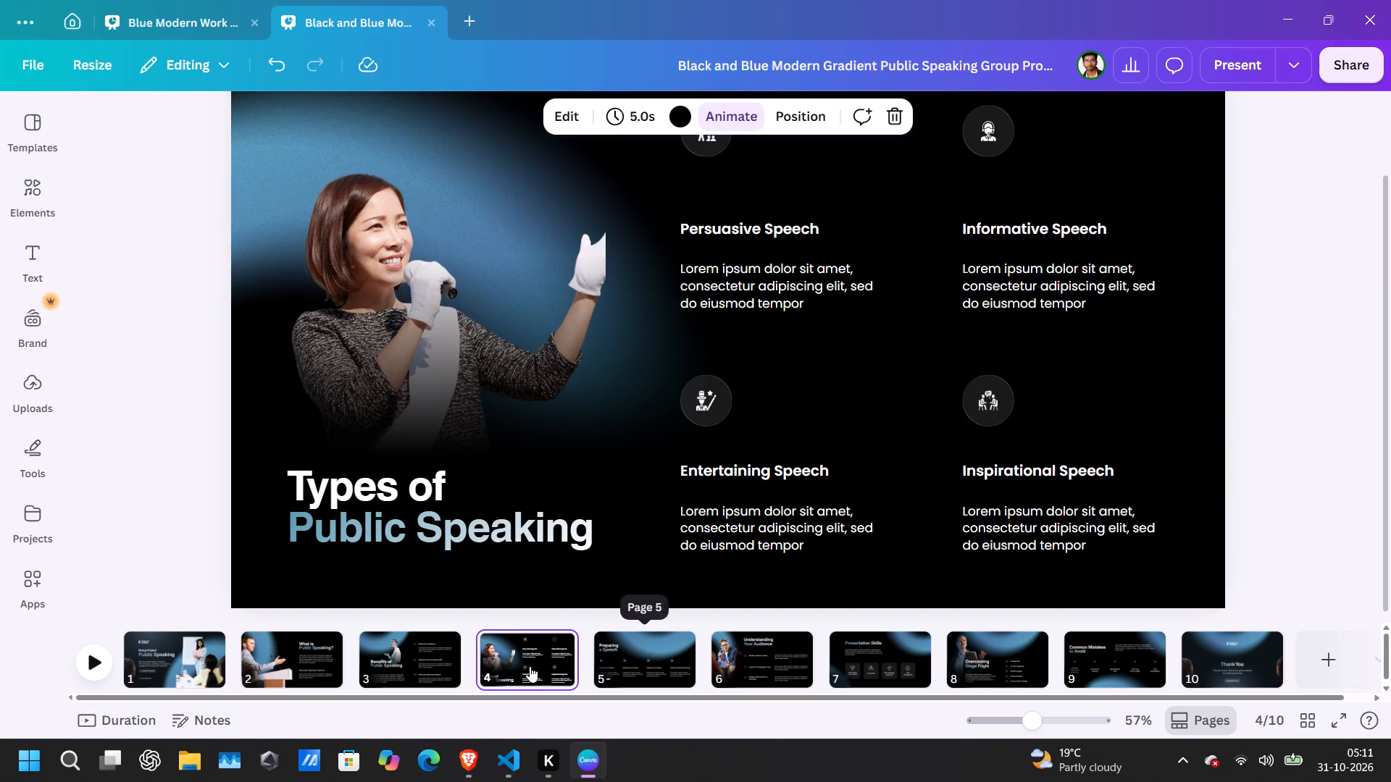
{"action": "left_click", "coordinate": [406, 657]}
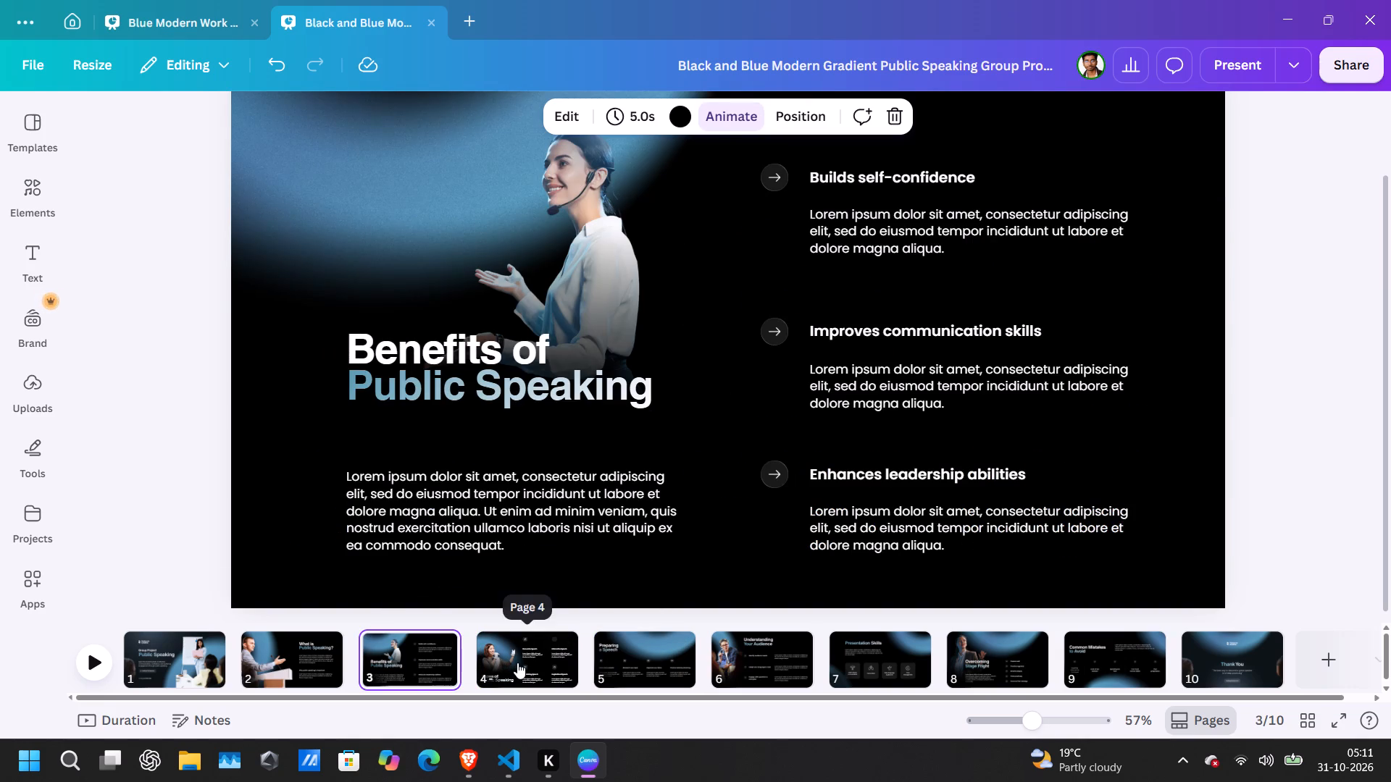
{"action": "left_click", "coordinate": [517, 663]}
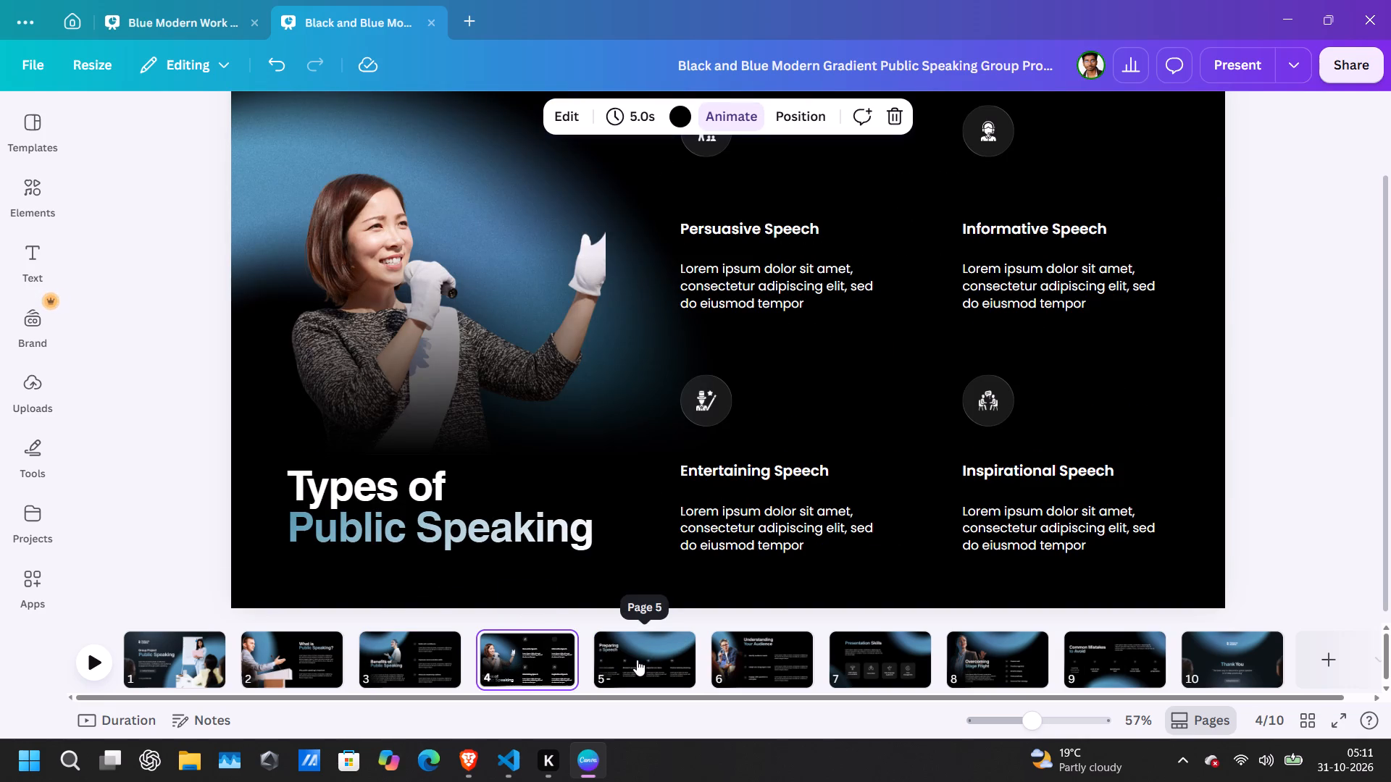
{"action": "left_click", "coordinate": [637, 660]}
{"action": "left_click", "coordinate": [727, 666]}
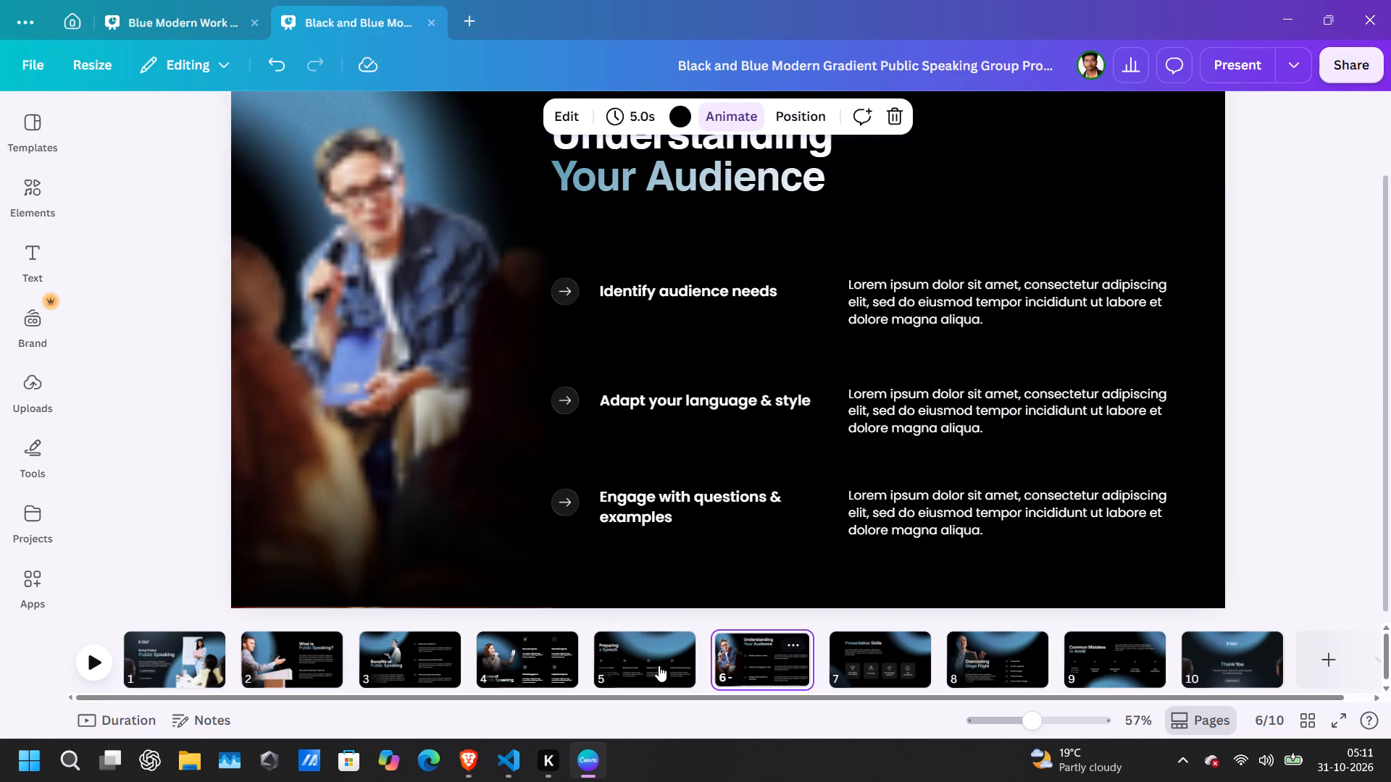
{"action": "left_click", "coordinate": [641, 666]}
{"action": "scroll", "coordinate": [636, 548], "scroll_direction": "up", "scroll_amount": 4}
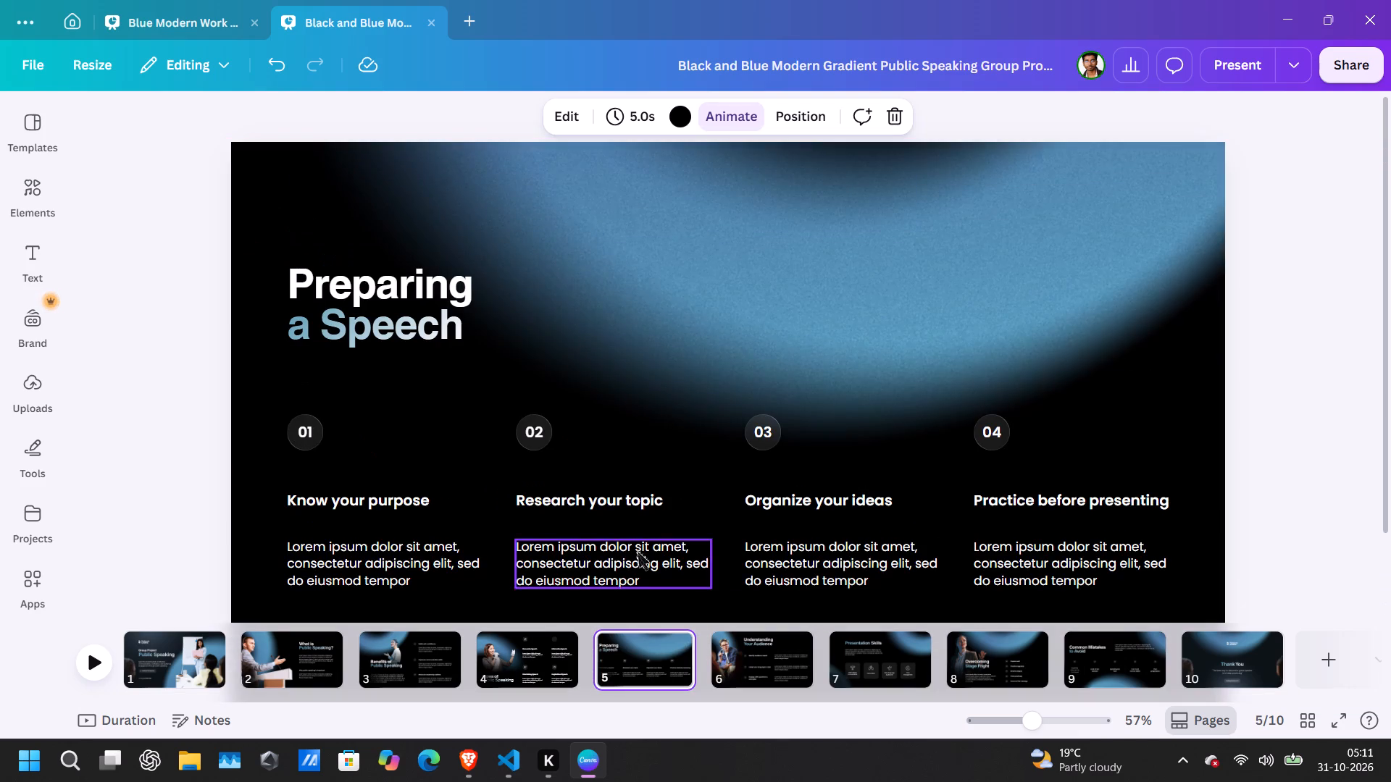
{"action": "scroll", "coordinate": [636, 548], "scroll_direction": "down", "scroll_amount": 3}
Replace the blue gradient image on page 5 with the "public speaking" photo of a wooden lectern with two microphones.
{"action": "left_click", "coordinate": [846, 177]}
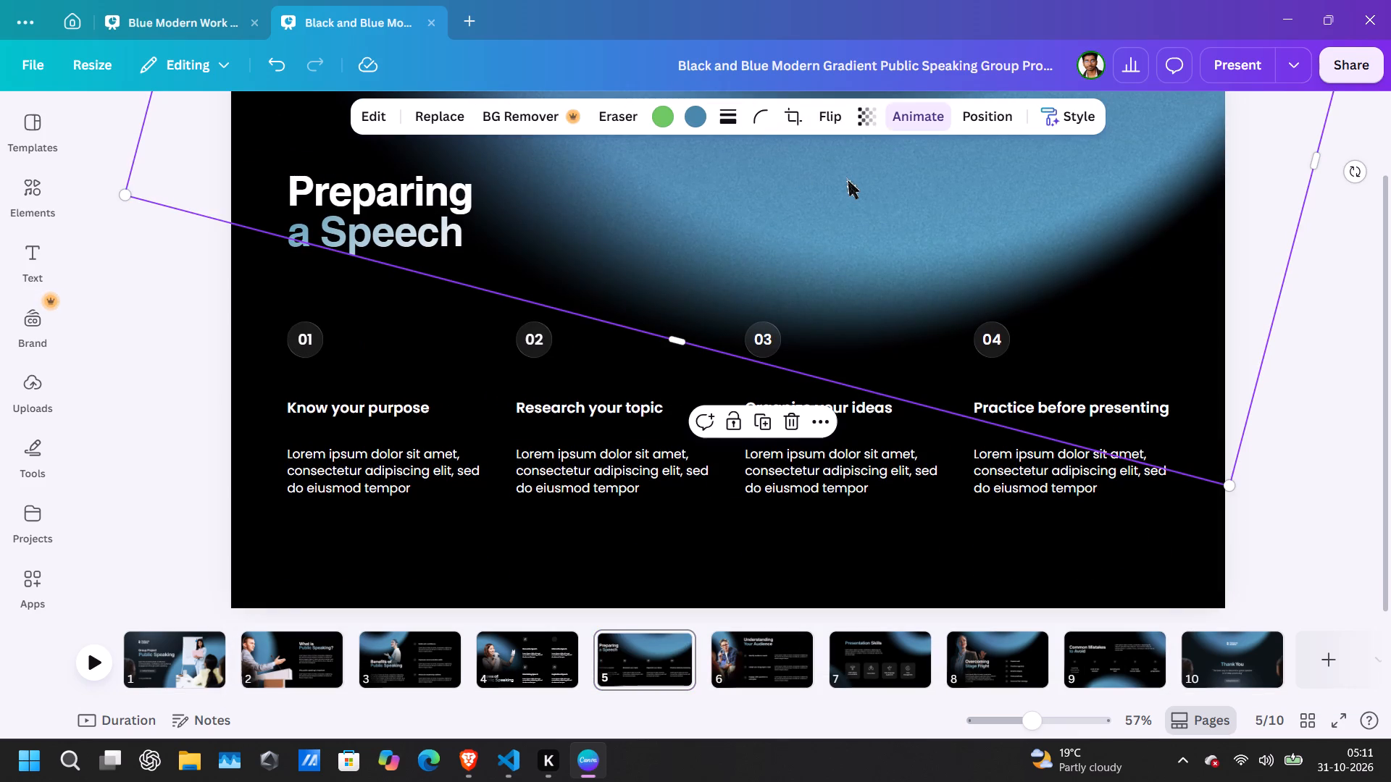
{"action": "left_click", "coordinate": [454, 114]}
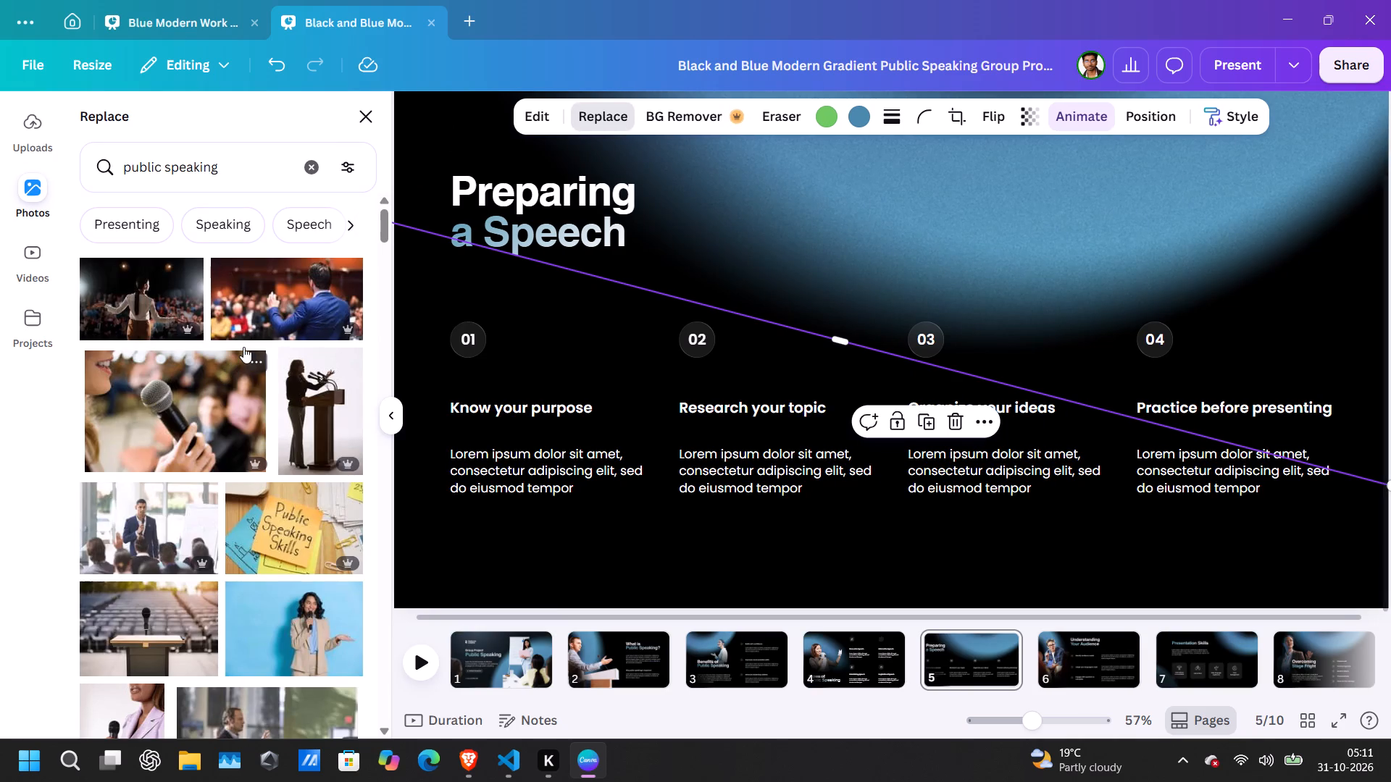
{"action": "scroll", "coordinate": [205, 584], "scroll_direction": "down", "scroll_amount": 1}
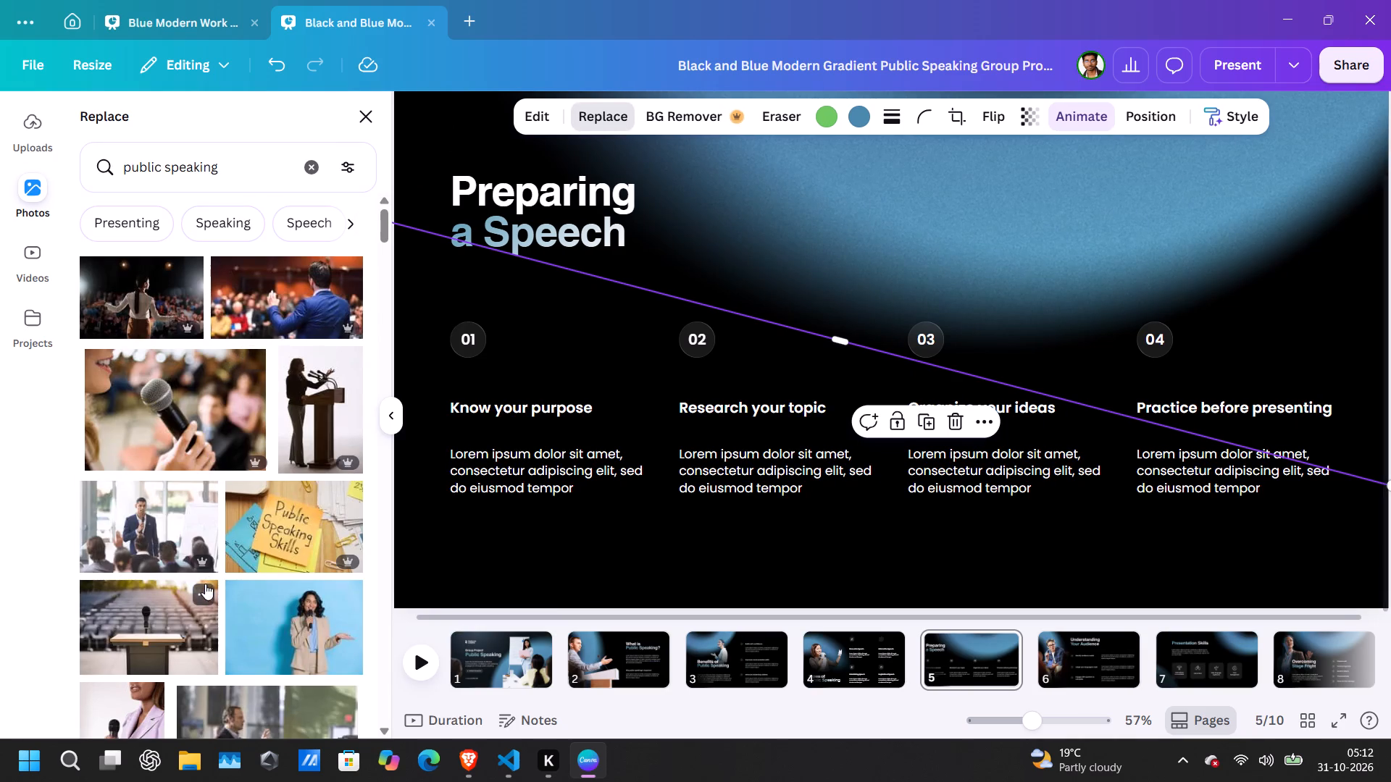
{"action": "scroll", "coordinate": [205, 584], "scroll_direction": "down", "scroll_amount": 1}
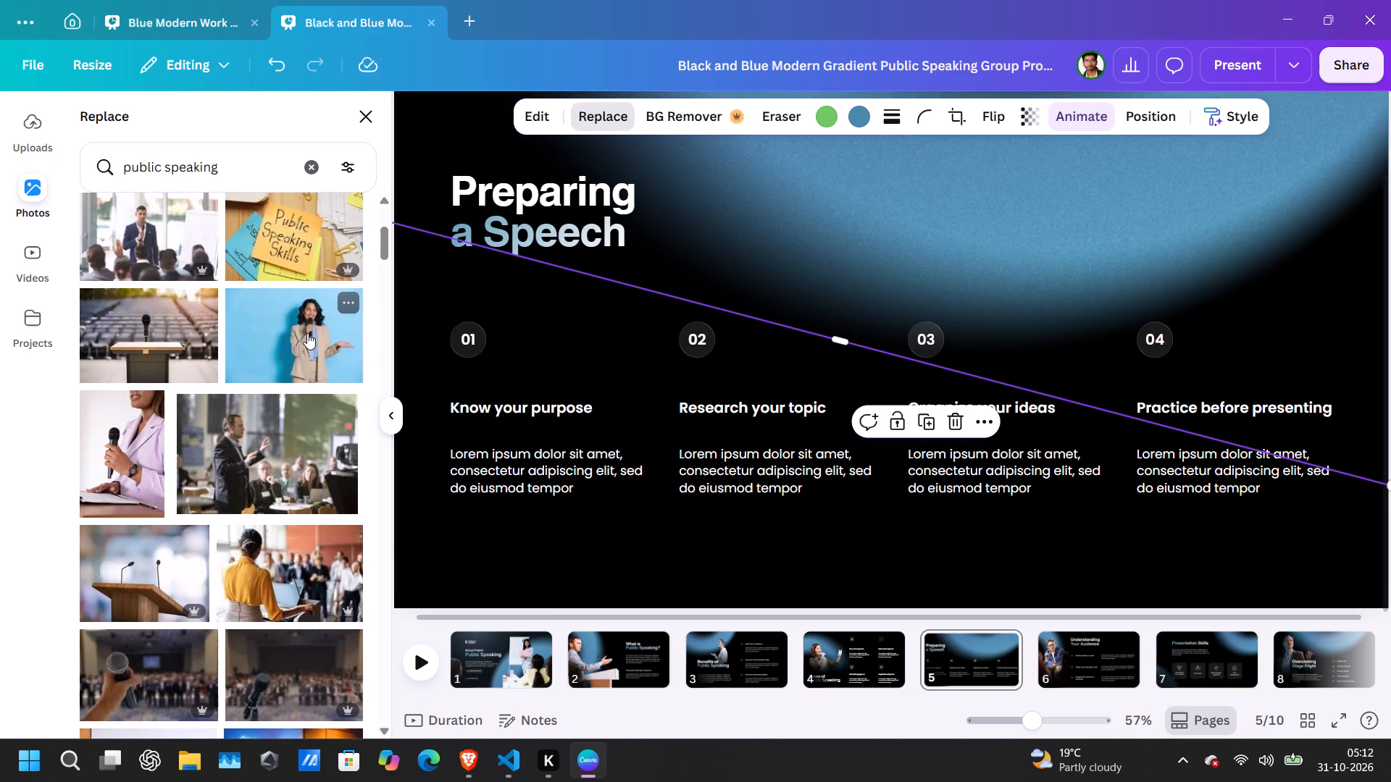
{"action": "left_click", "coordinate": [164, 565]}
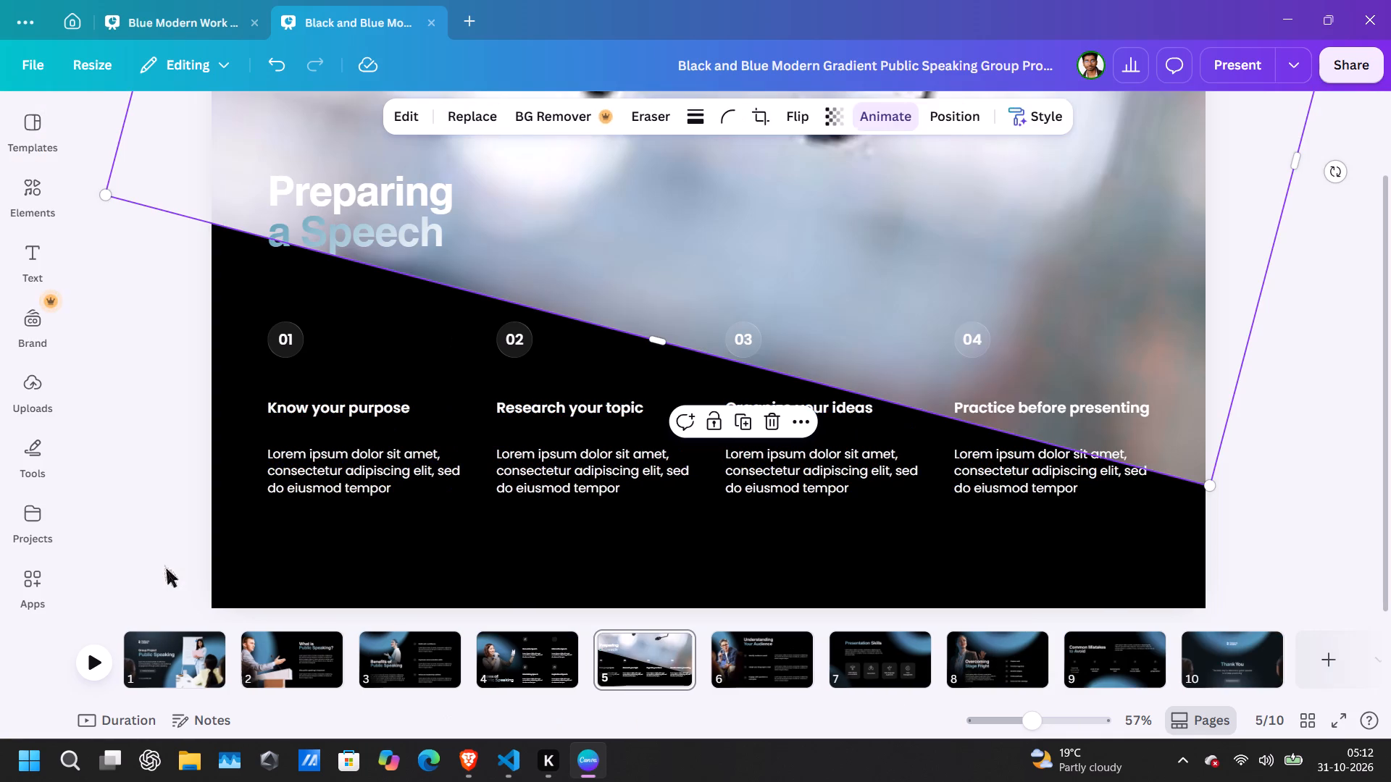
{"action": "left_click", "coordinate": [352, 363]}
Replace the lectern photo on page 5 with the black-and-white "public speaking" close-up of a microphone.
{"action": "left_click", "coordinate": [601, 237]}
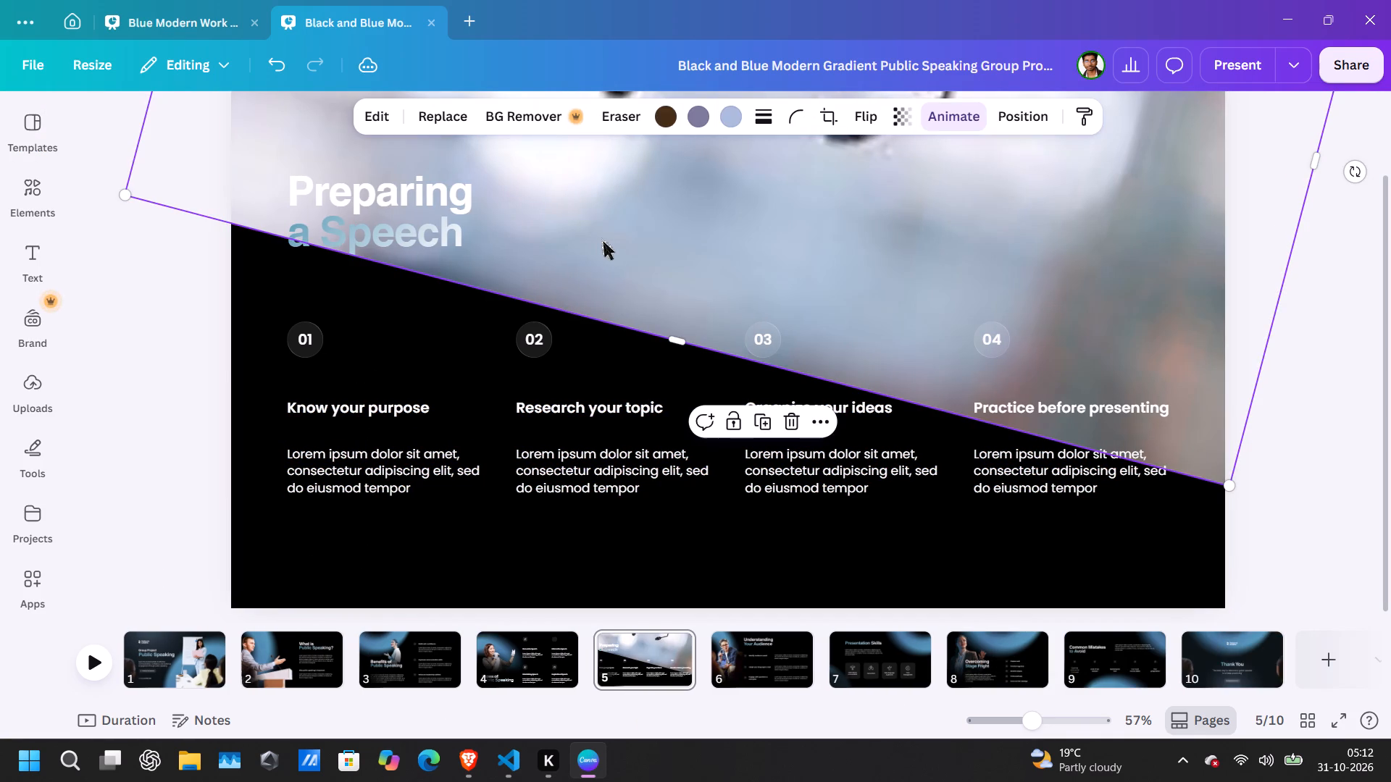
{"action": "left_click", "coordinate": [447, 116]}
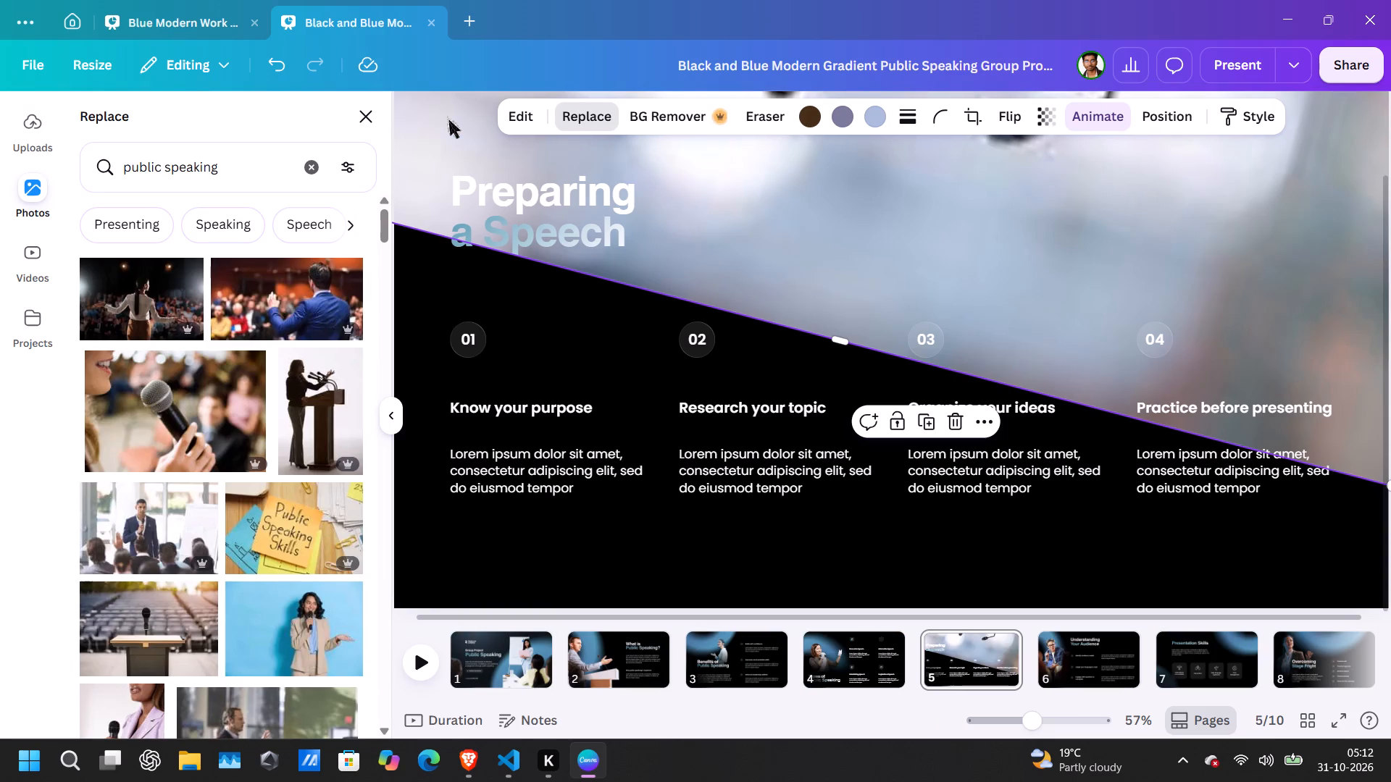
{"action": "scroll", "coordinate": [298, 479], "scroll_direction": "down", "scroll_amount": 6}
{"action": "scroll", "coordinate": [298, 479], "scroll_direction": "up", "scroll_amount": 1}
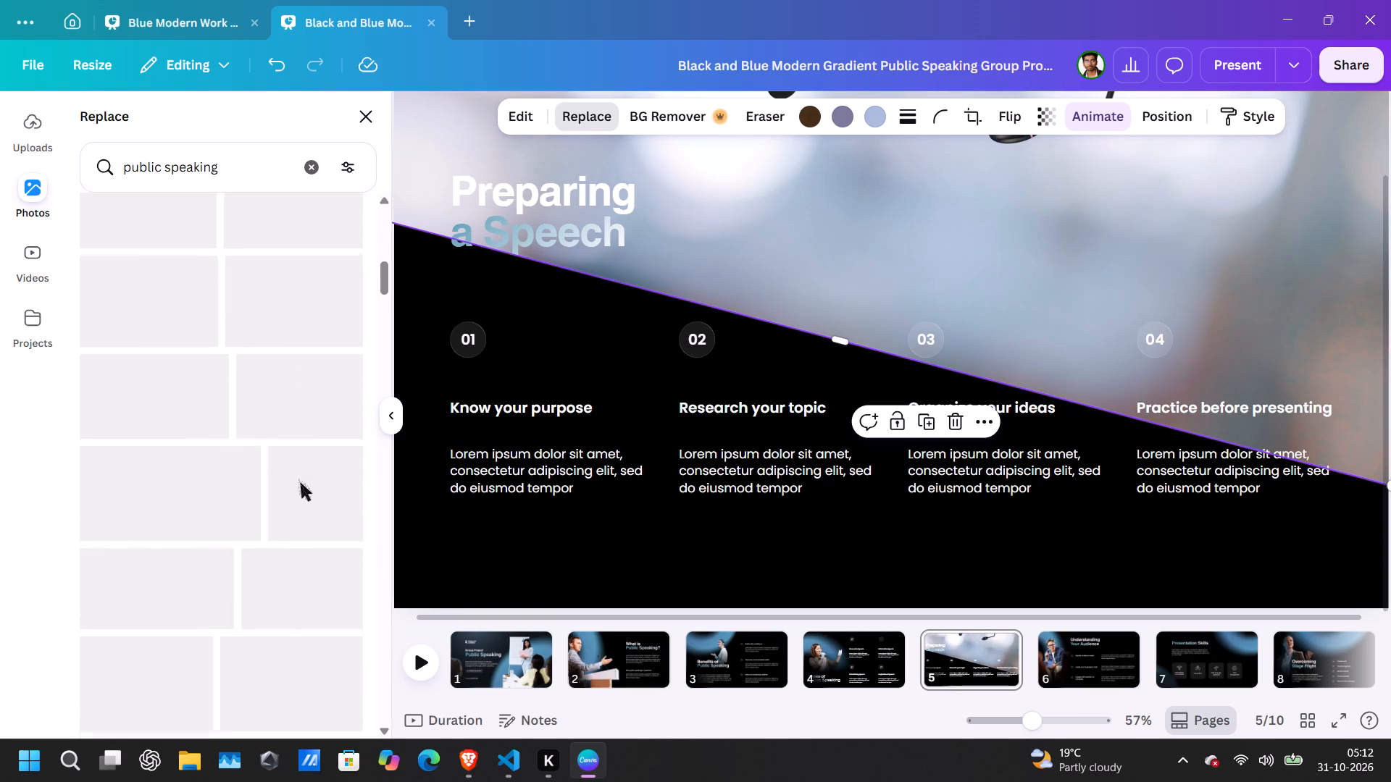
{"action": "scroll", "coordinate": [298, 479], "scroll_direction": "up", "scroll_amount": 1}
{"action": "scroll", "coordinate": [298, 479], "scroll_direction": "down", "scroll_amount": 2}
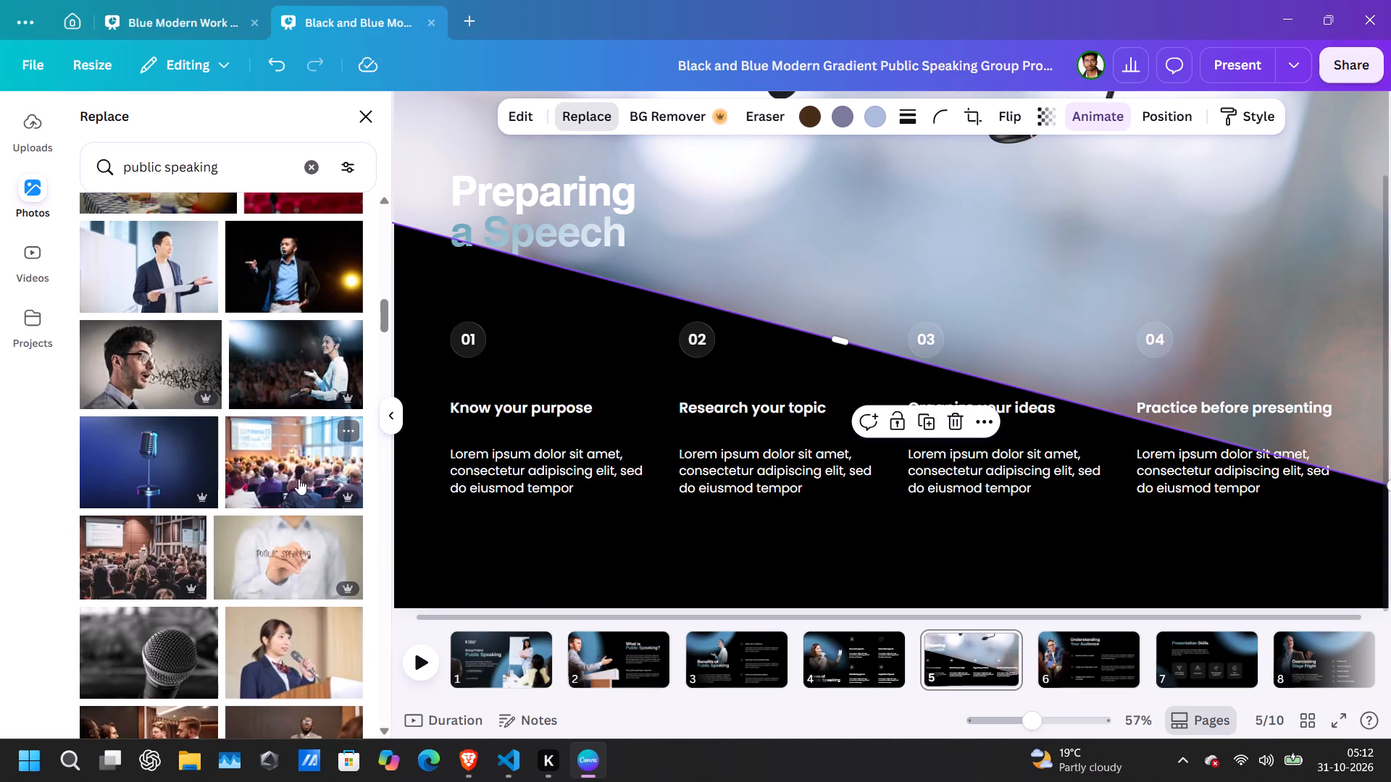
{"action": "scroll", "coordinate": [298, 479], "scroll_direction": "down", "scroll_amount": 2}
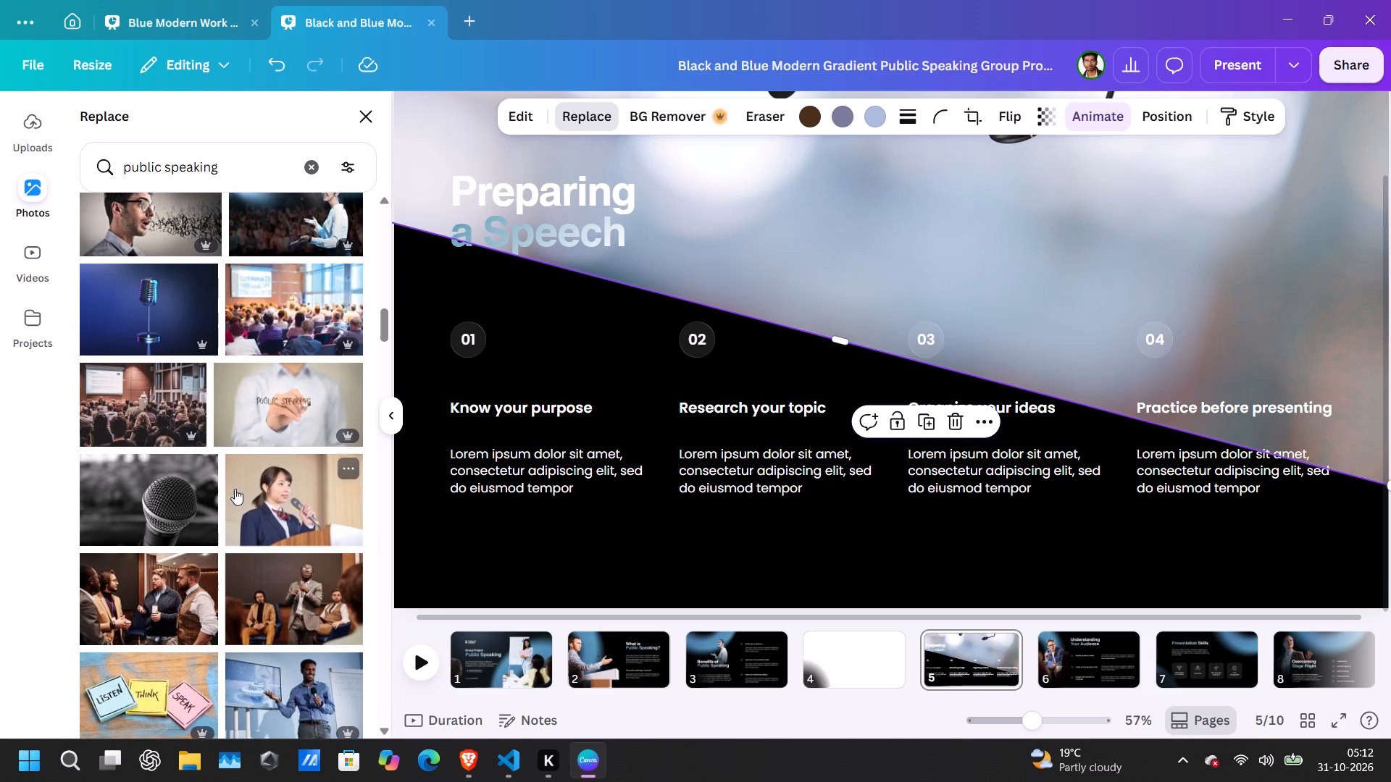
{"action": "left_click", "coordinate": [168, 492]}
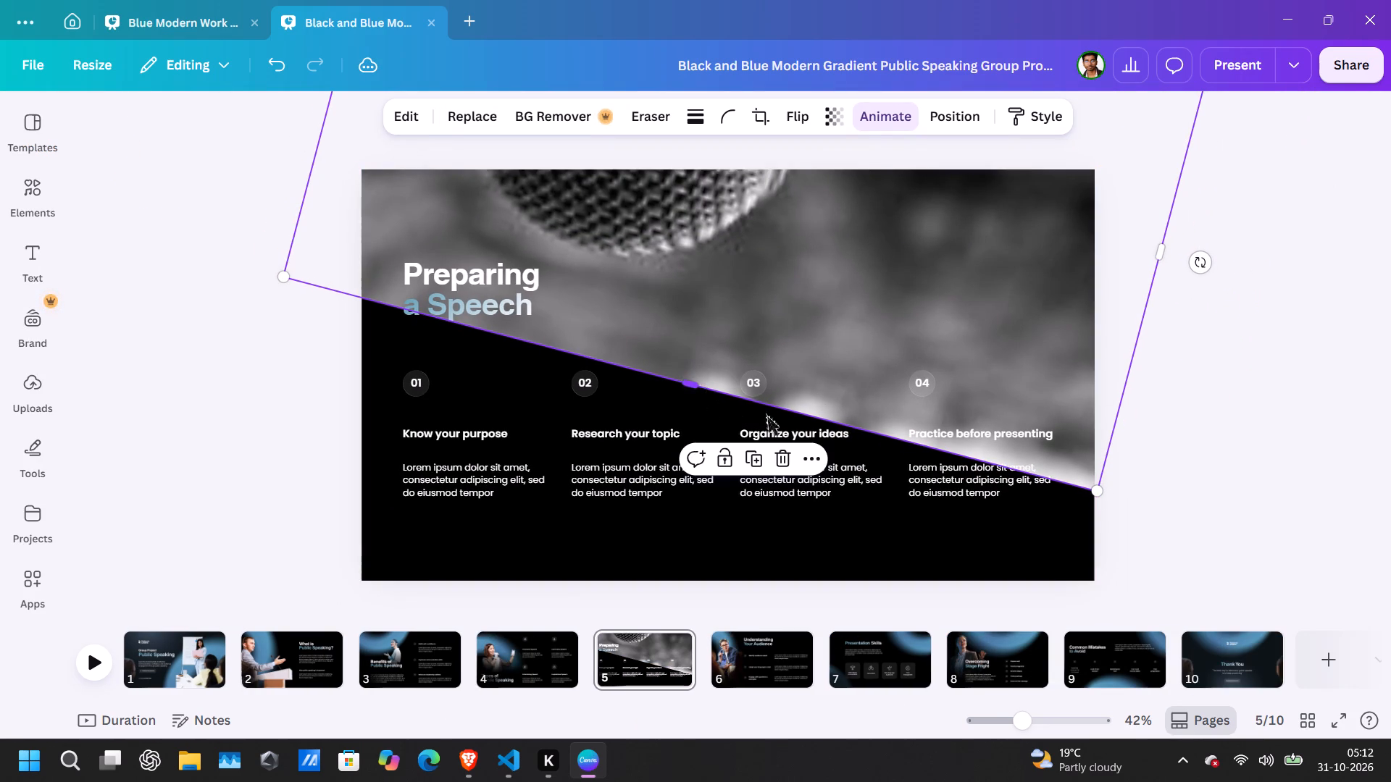
Replace the black-and-white microphone photo on page 5 with the colour "public speaking" photo of a black microphone in a blurred hall.
{"action": "left_click", "coordinate": [474, 125]}
{"action": "scroll", "coordinate": [291, 463], "scroll_direction": "down", "scroll_amount": 3}
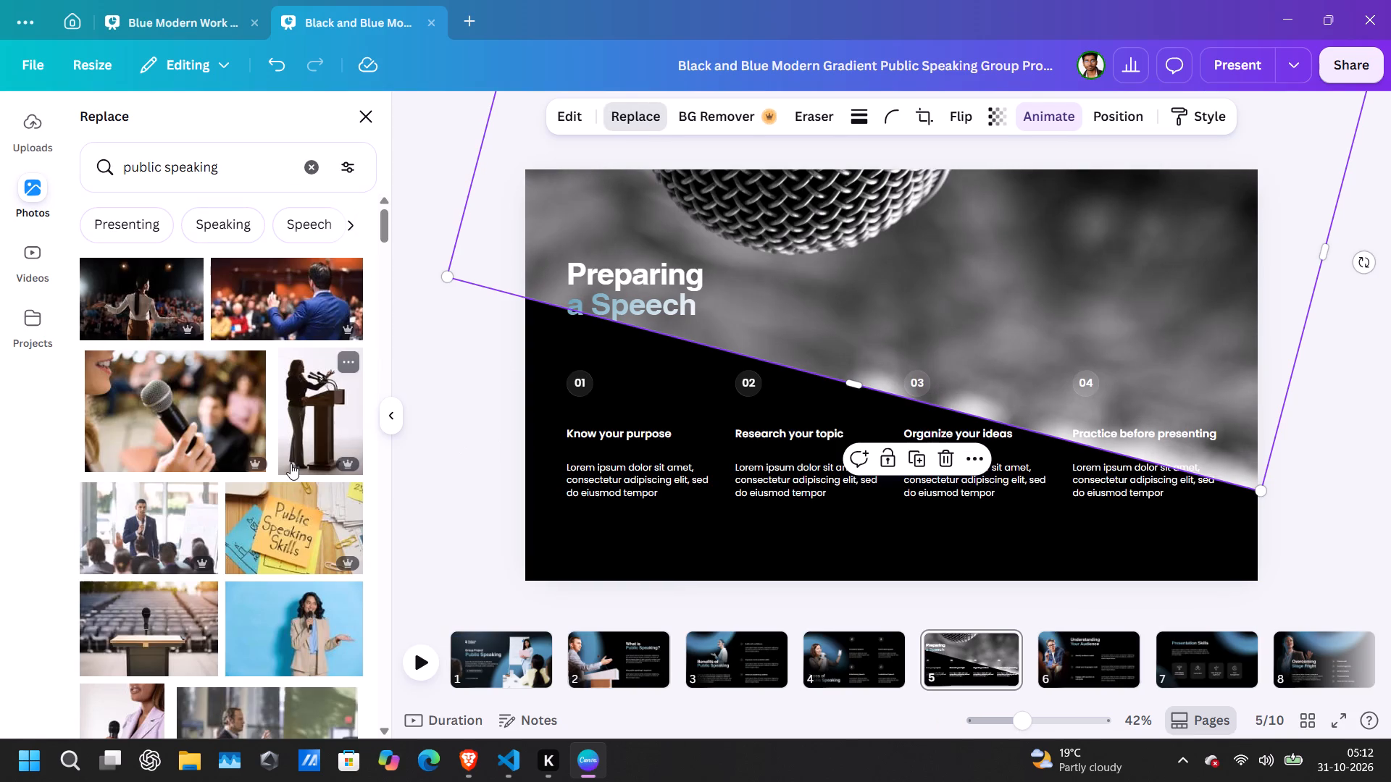
{"action": "scroll", "coordinate": [291, 463], "scroll_direction": "down", "scroll_amount": 4}
{"action": "scroll", "coordinate": [291, 463], "scroll_direction": "up", "scroll_amount": 5}
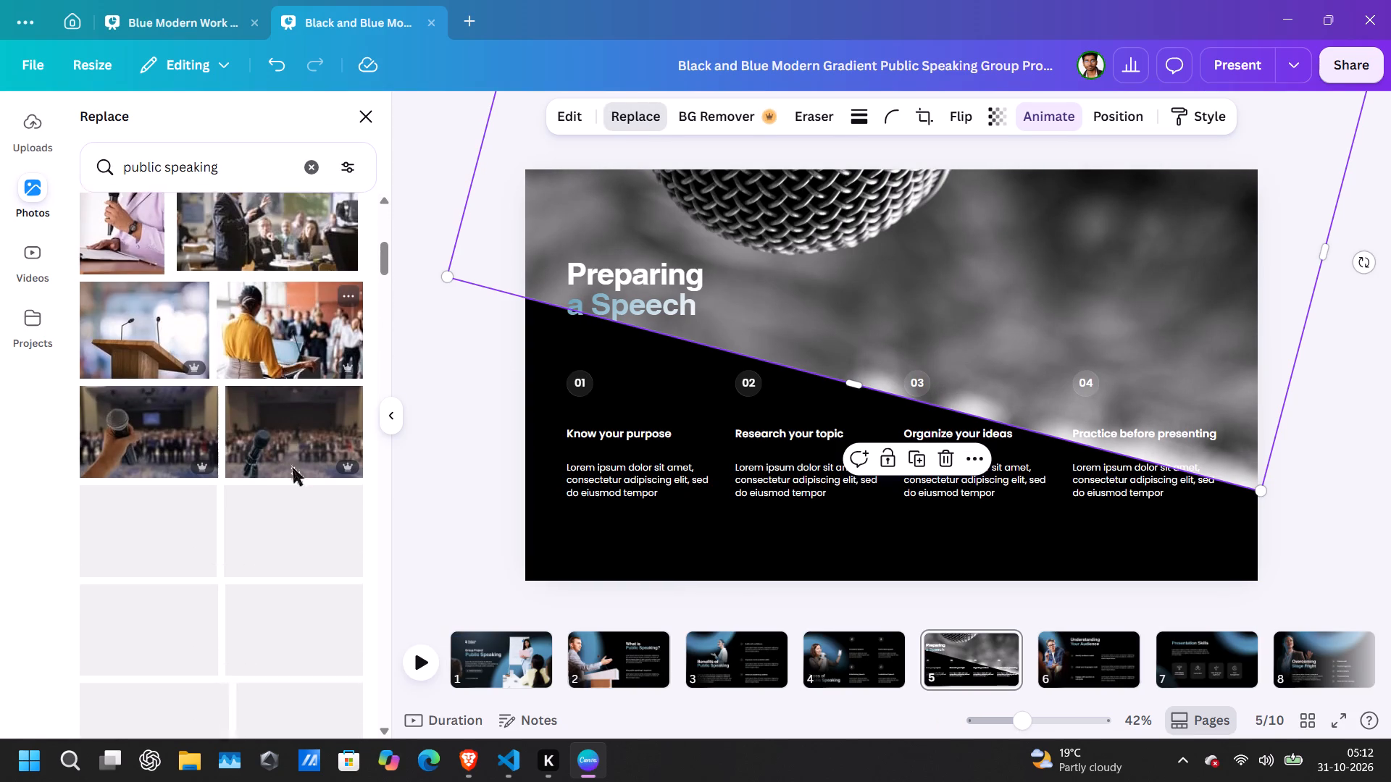
{"action": "scroll", "coordinate": [291, 463], "scroll_direction": "down", "scroll_amount": 1}
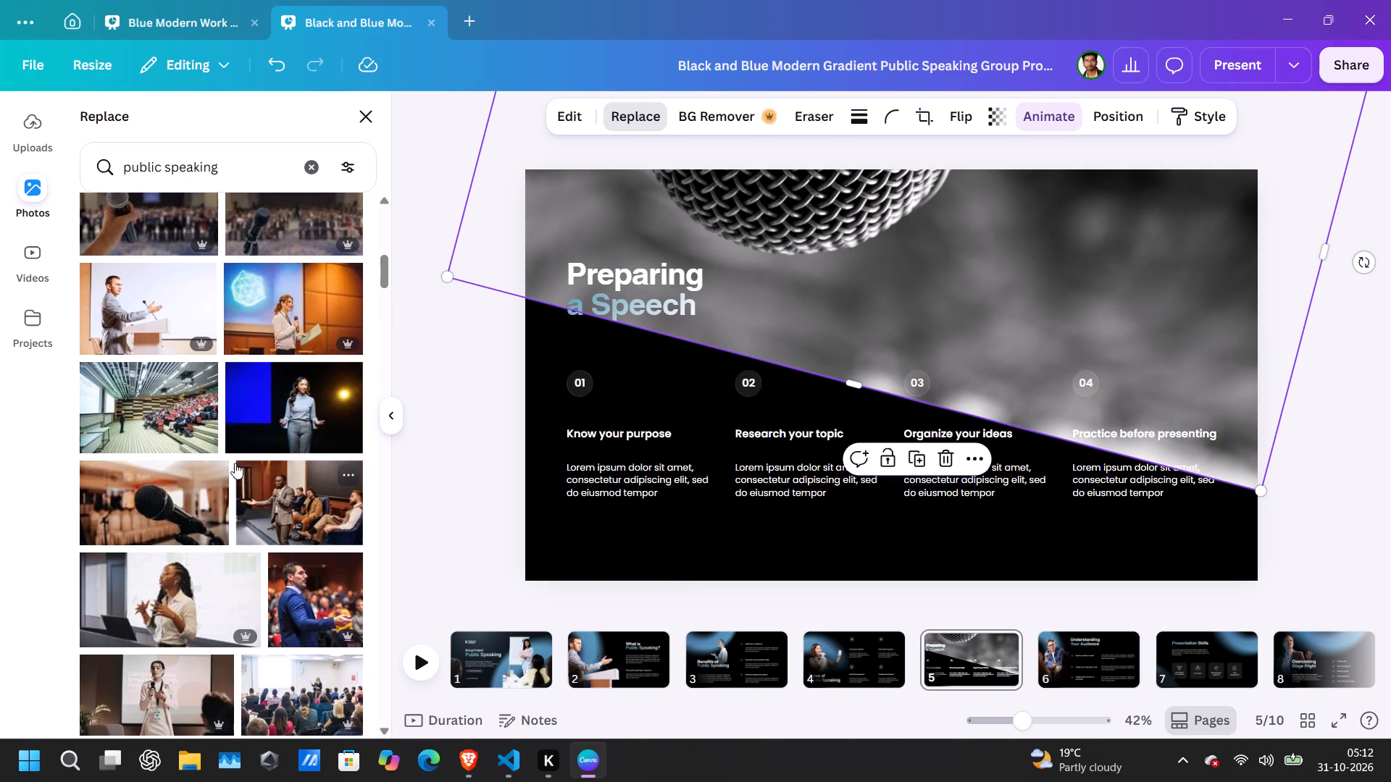
{"action": "left_click", "coordinate": [199, 496]}
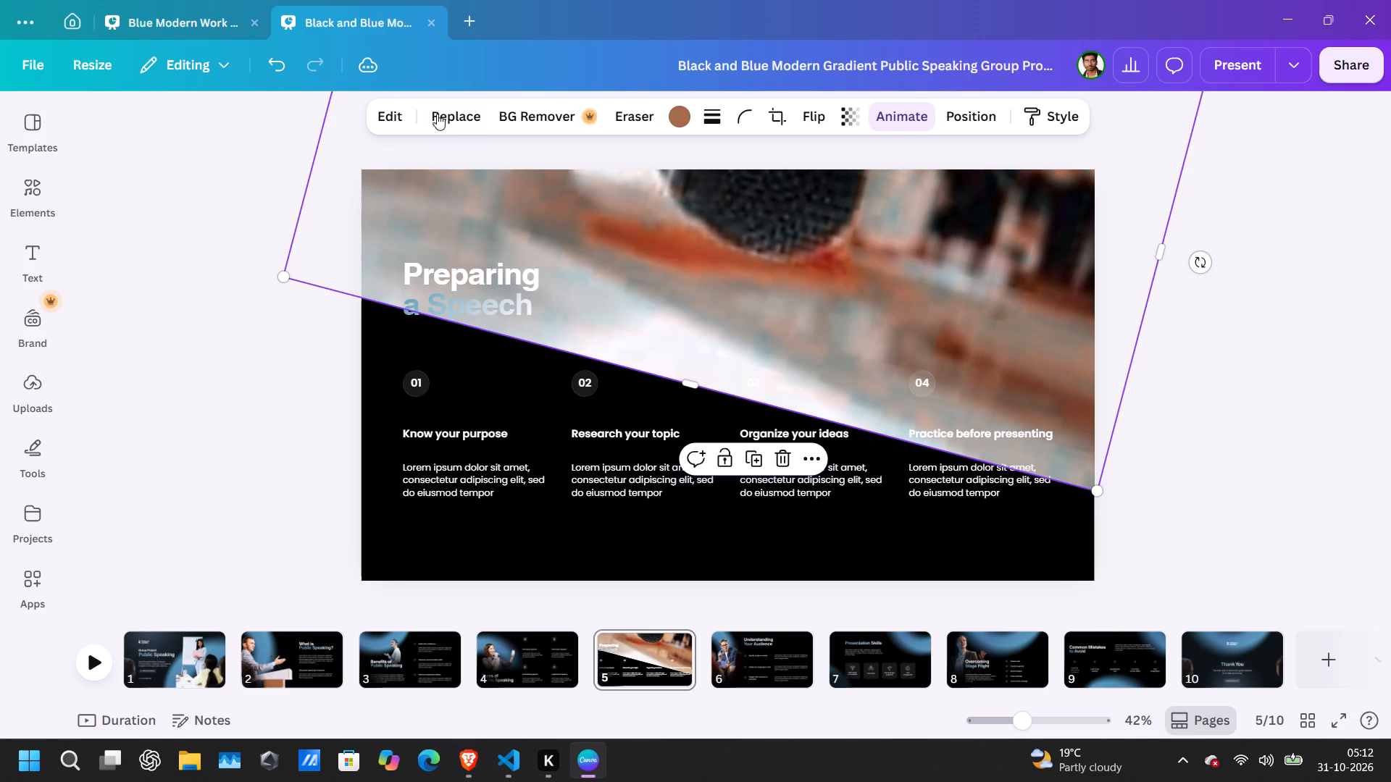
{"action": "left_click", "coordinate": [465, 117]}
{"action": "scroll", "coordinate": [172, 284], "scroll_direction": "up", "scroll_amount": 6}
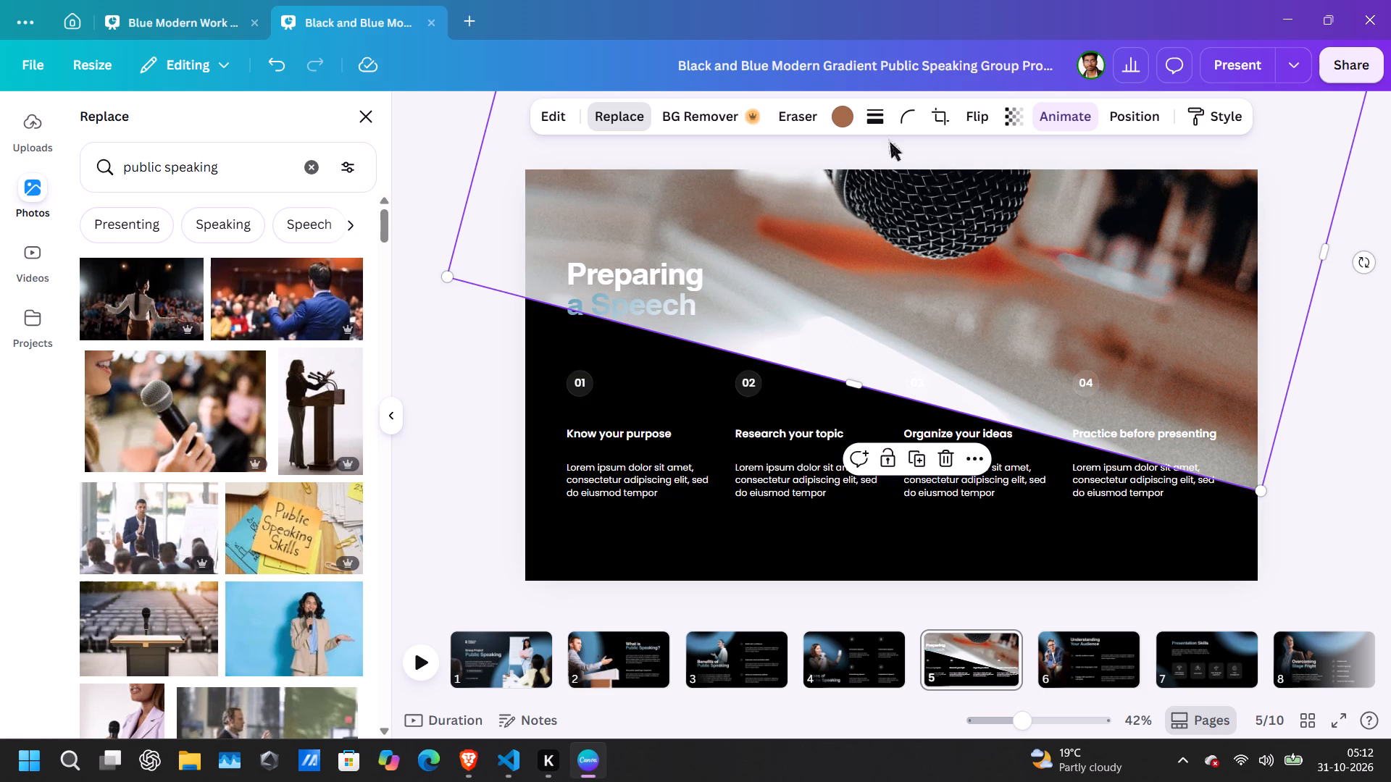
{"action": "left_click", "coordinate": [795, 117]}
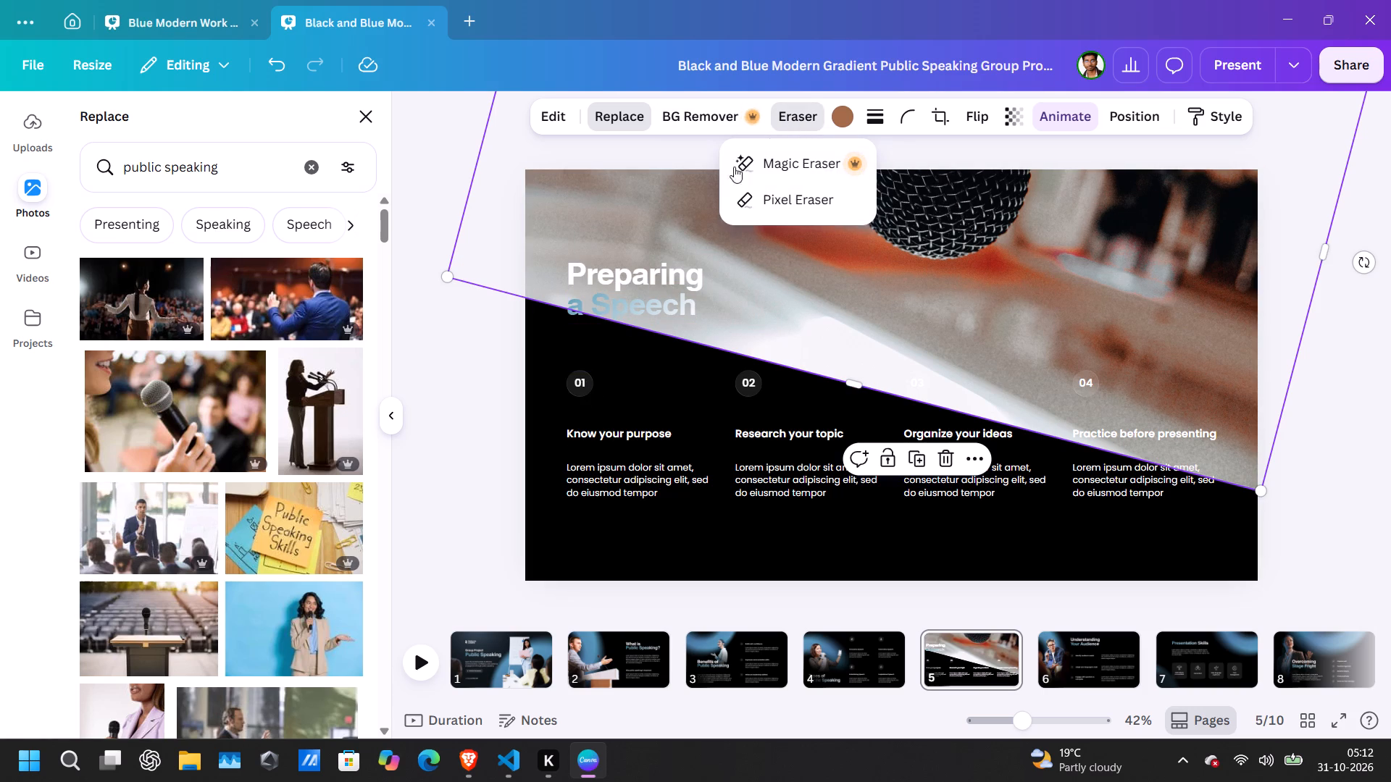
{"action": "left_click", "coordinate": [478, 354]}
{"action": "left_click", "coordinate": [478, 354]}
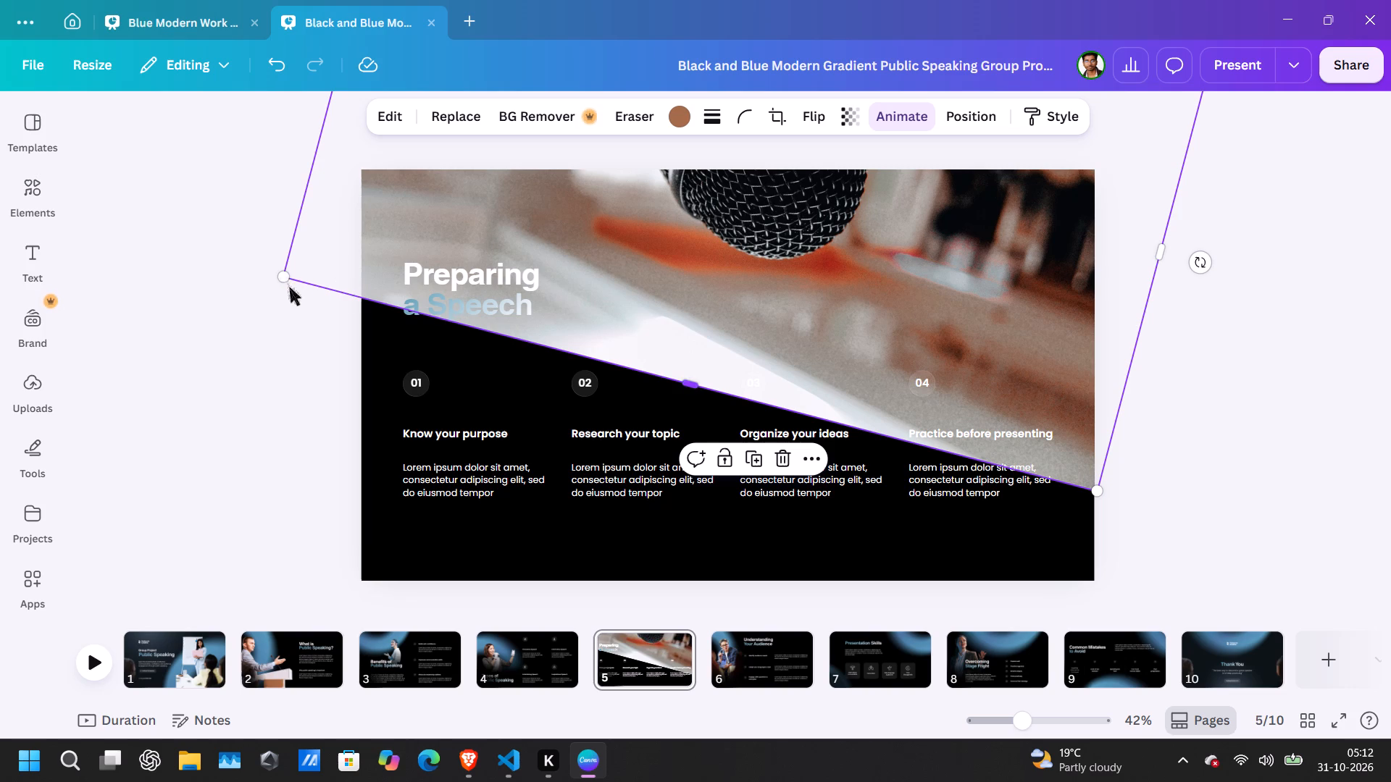
Enlarge the tilted microphone photo on page 5 and rotate it upright so its edges run parallel to the page.
{"action": "left_click_drag", "start_coordinate": [283, 277], "coordinate": [267, 548]}
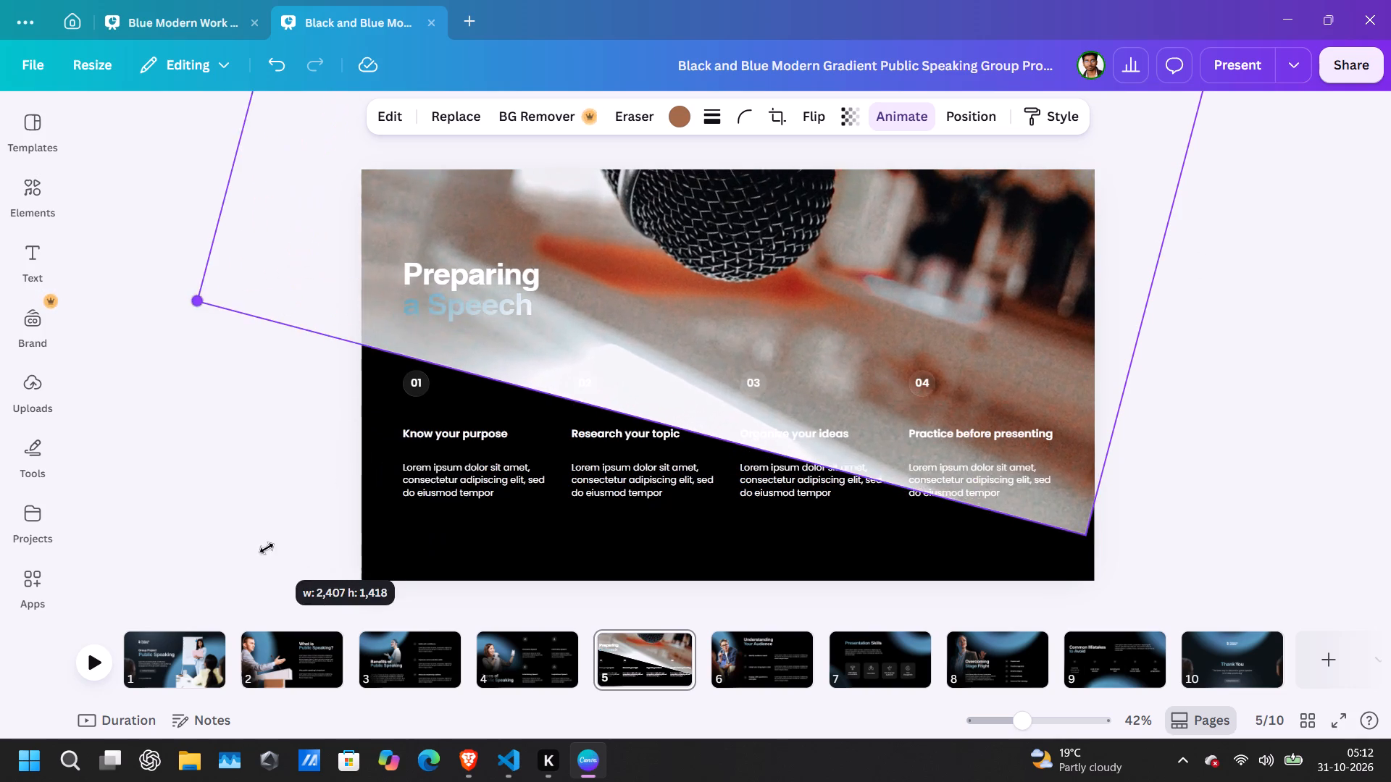
{"action": "left_click_drag", "start_coordinate": [267, 548], "coordinate": [1, 781]}
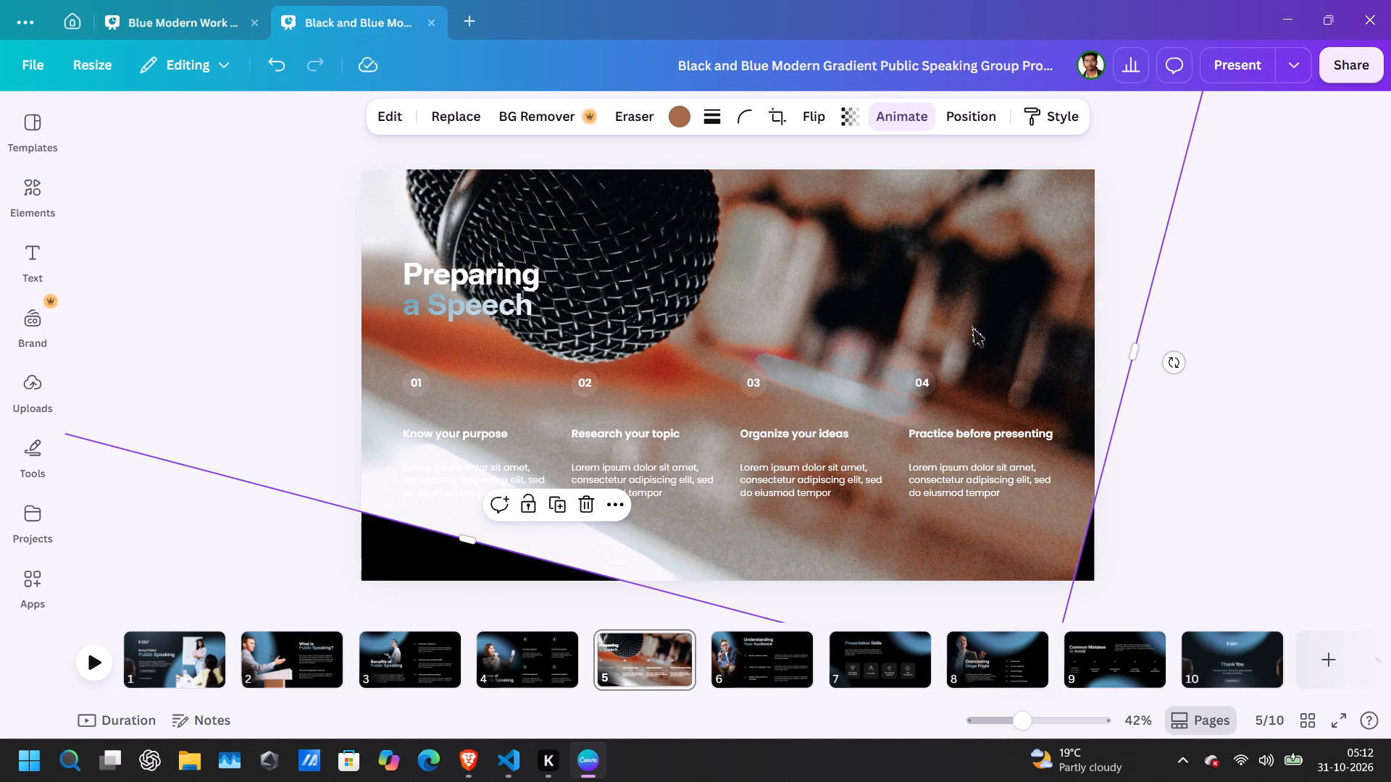
{"action": "left_click_drag", "start_coordinate": [1174, 352], "coordinate": [876, 535]}
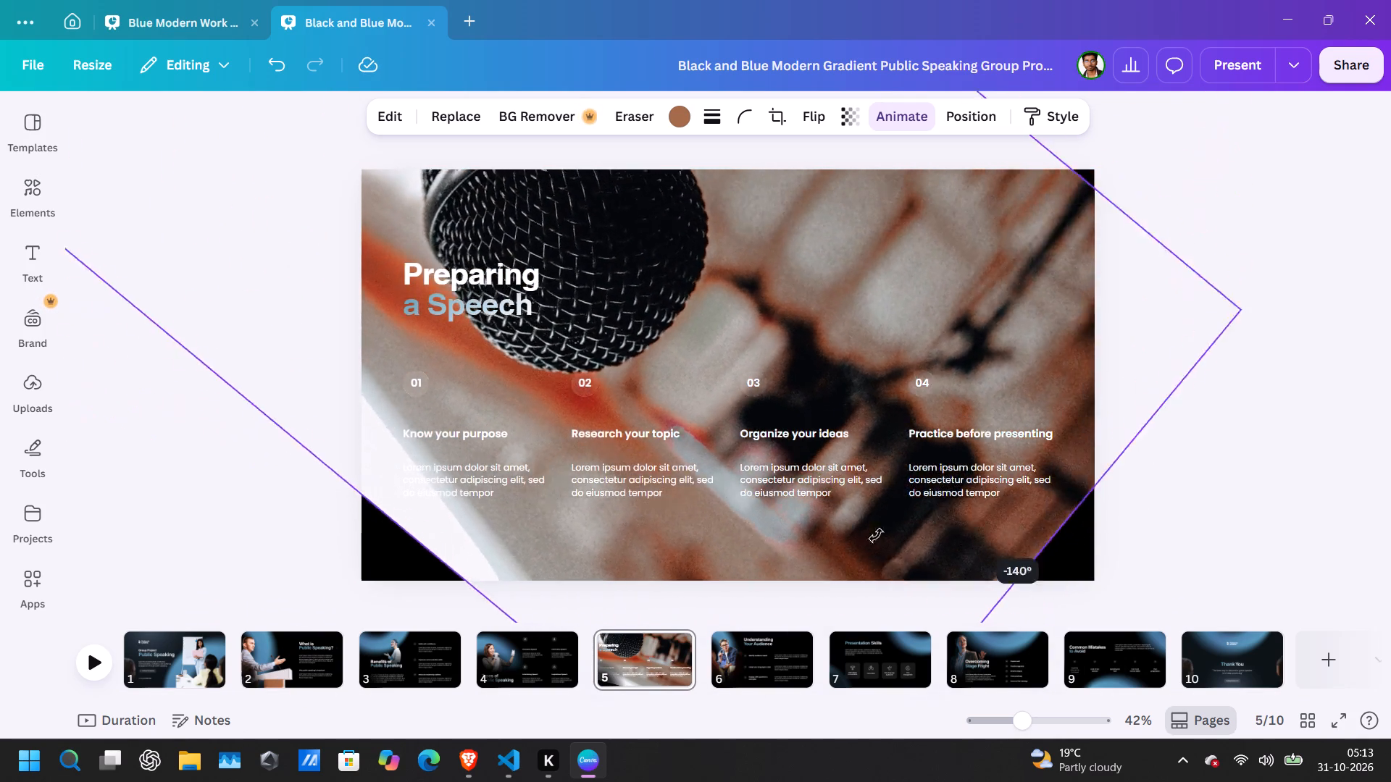
{"action": "left_click_drag", "start_coordinate": [876, 535], "coordinate": [0, 267]}
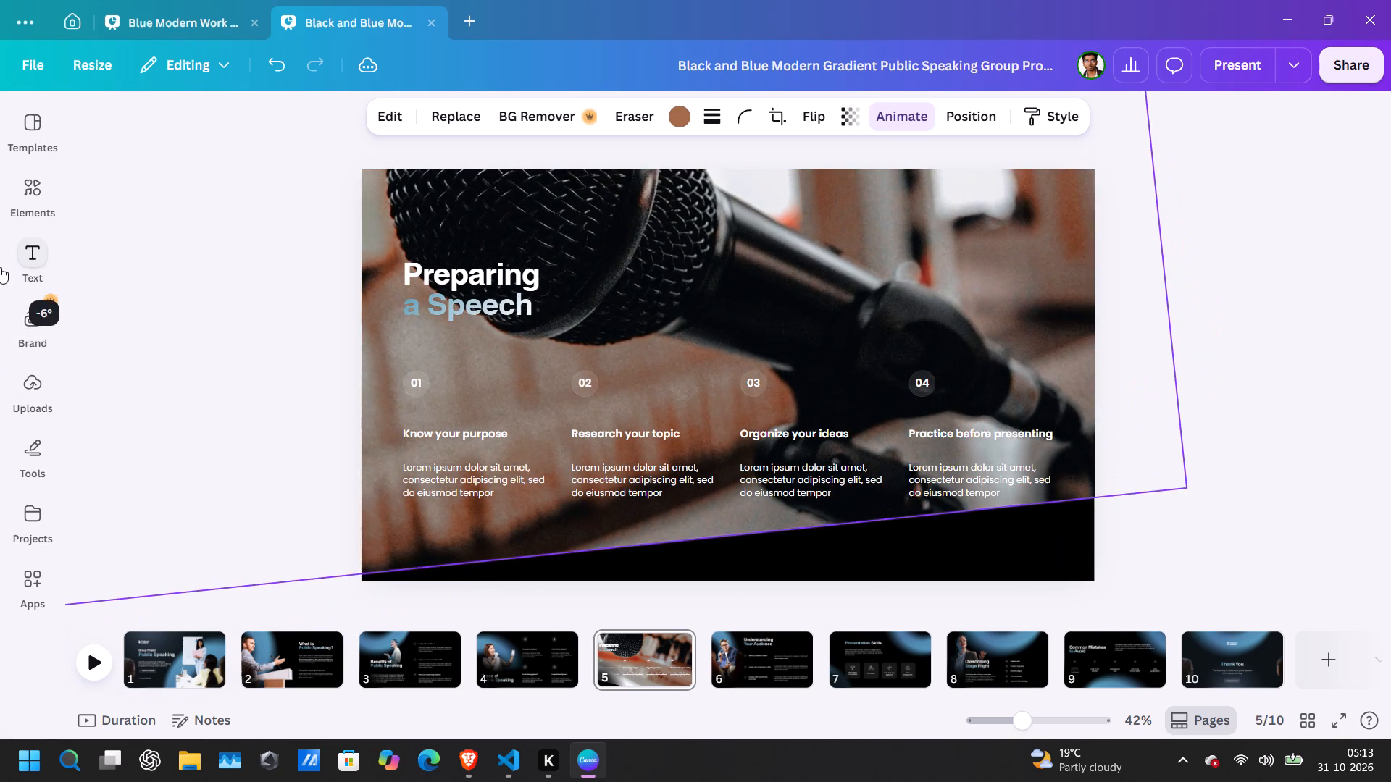
{"action": "left_click_drag", "start_coordinate": [0, 267], "coordinate": [146, 266]}
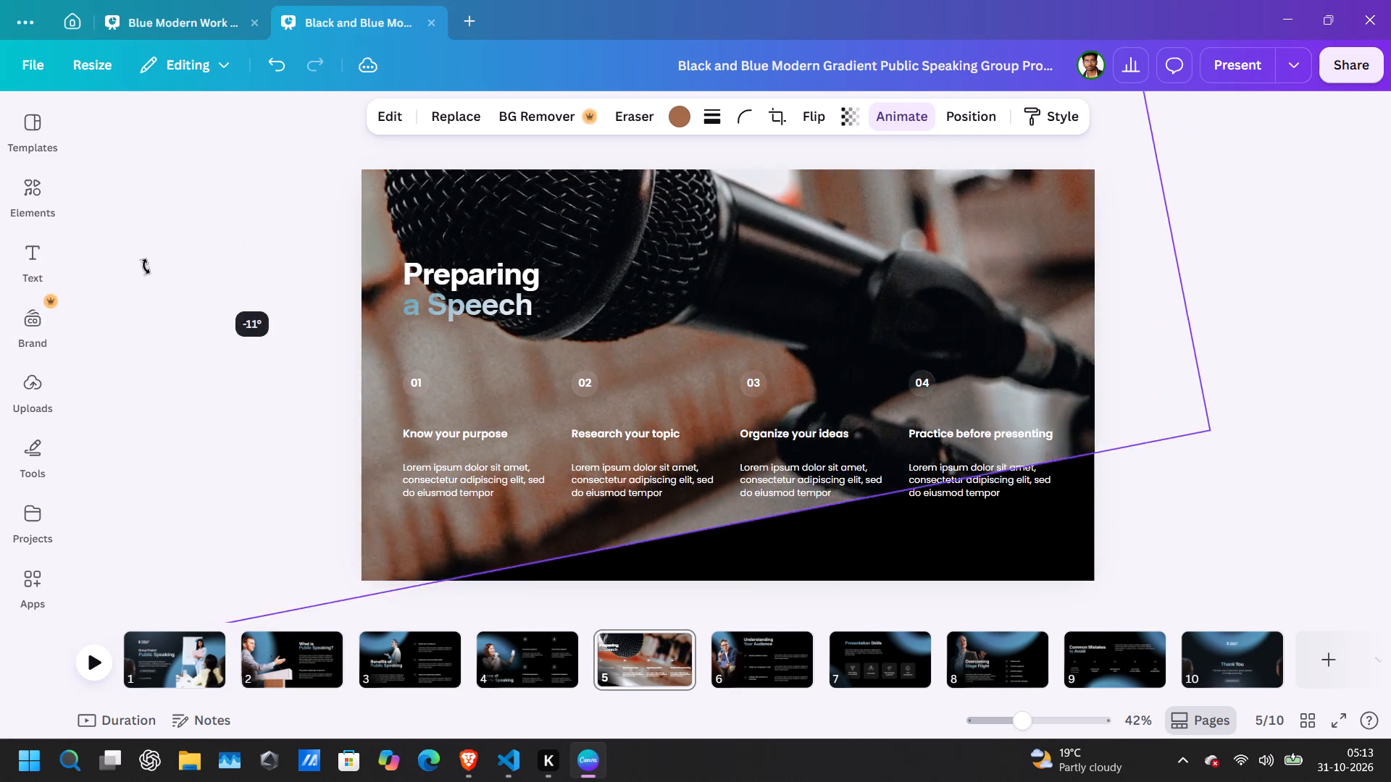
{"action": "left_click_drag", "start_coordinate": [146, 266], "coordinate": [30, 209]}
Shrink the microphone photo and move it so it covers page 5, with its lower edge on the page's bottom edge.
{"action": "left_click_drag", "start_coordinate": [682, 220], "coordinate": [689, 256]}
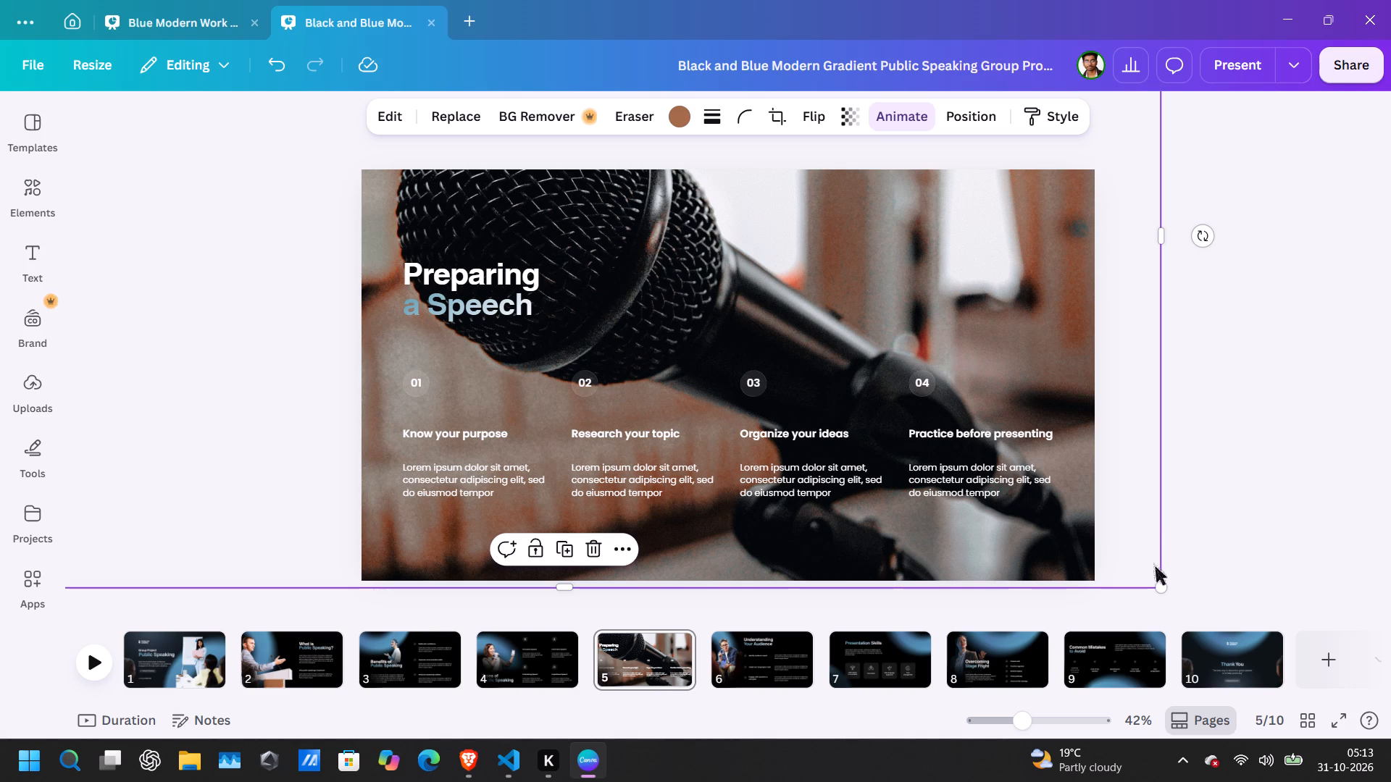
{"action": "left_click_drag", "start_coordinate": [1159, 592], "coordinate": [1046, 490]}
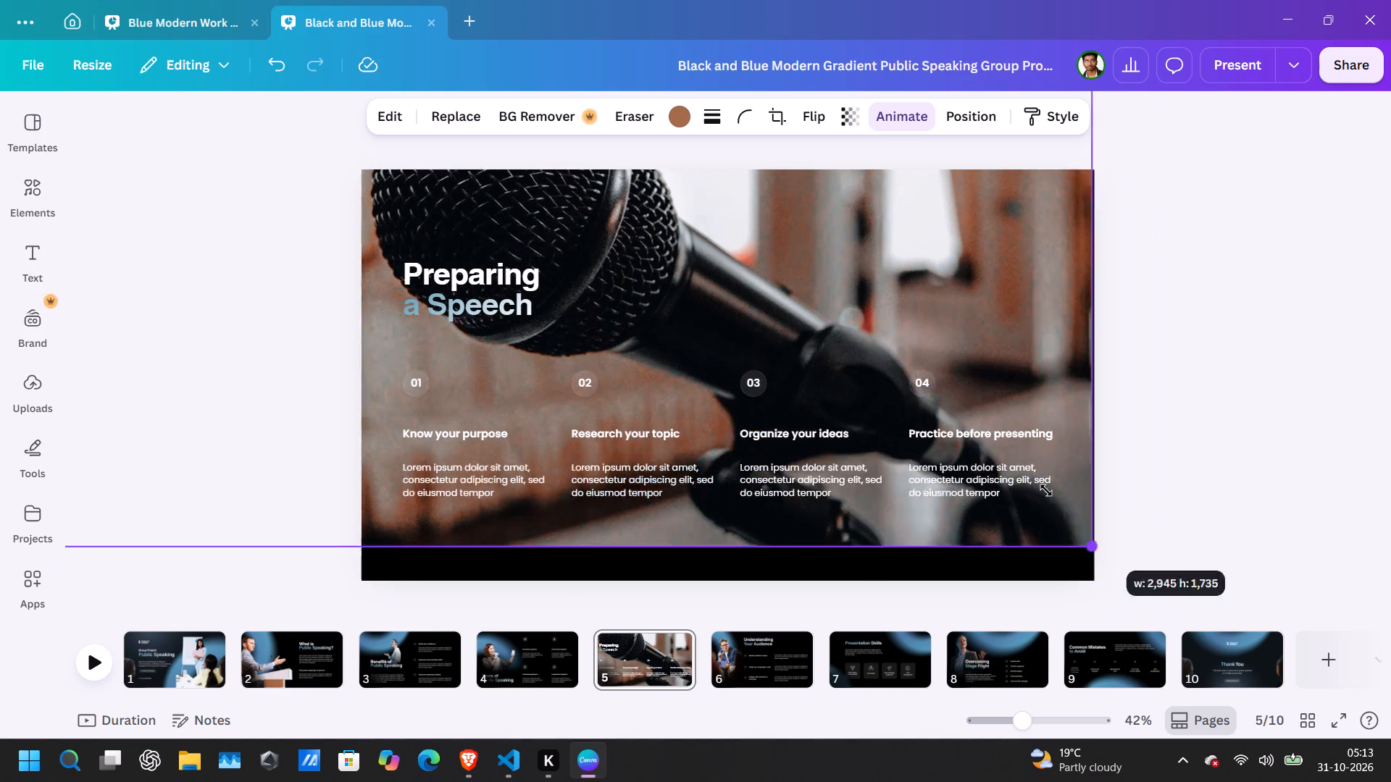
{"action": "left_click_drag", "start_coordinate": [1046, 490], "coordinate": [943, 423]}
{"action": "left_click_drag", "start_coordinate": [740, 252], "coordinate": [946, 385]}
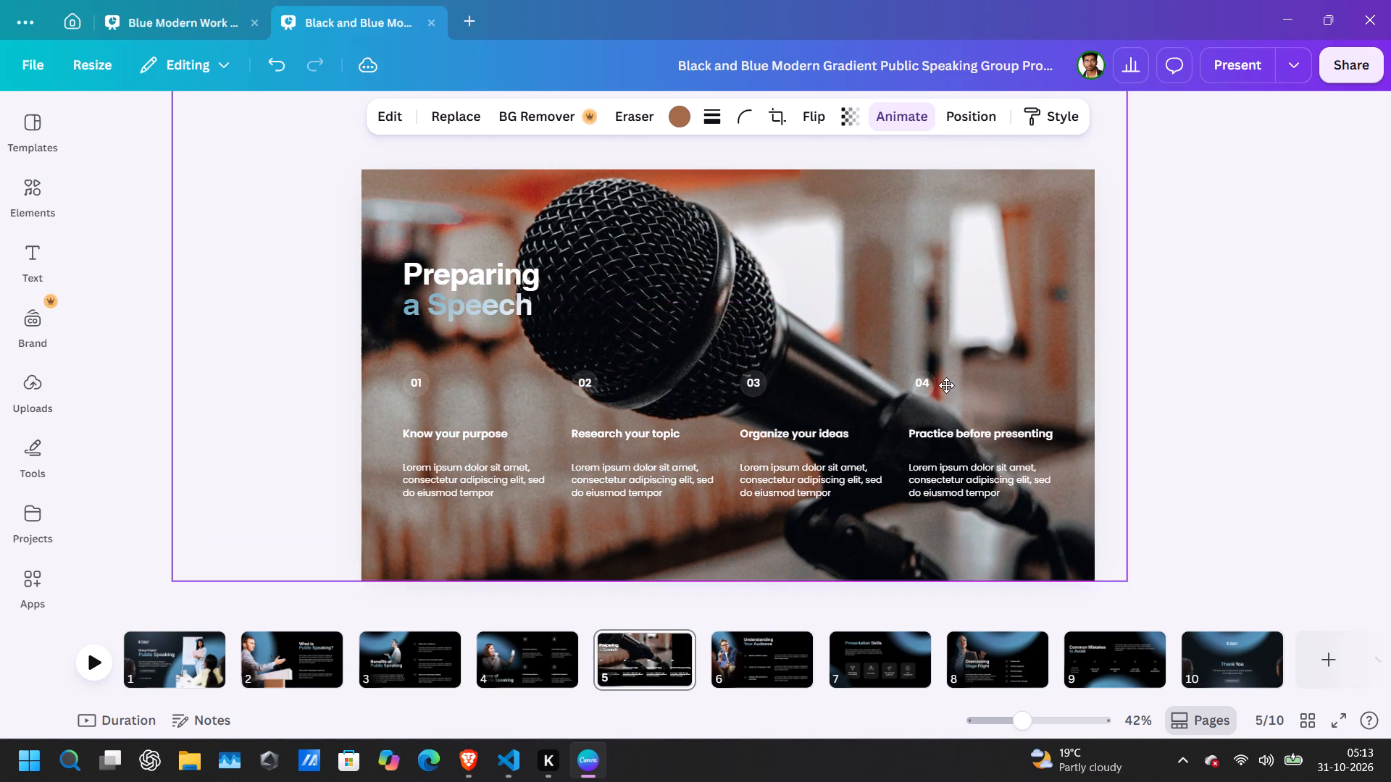
{"action": "left_click_drag", "start_coordinate": [946, 385], "coordinate": [943, 385]}
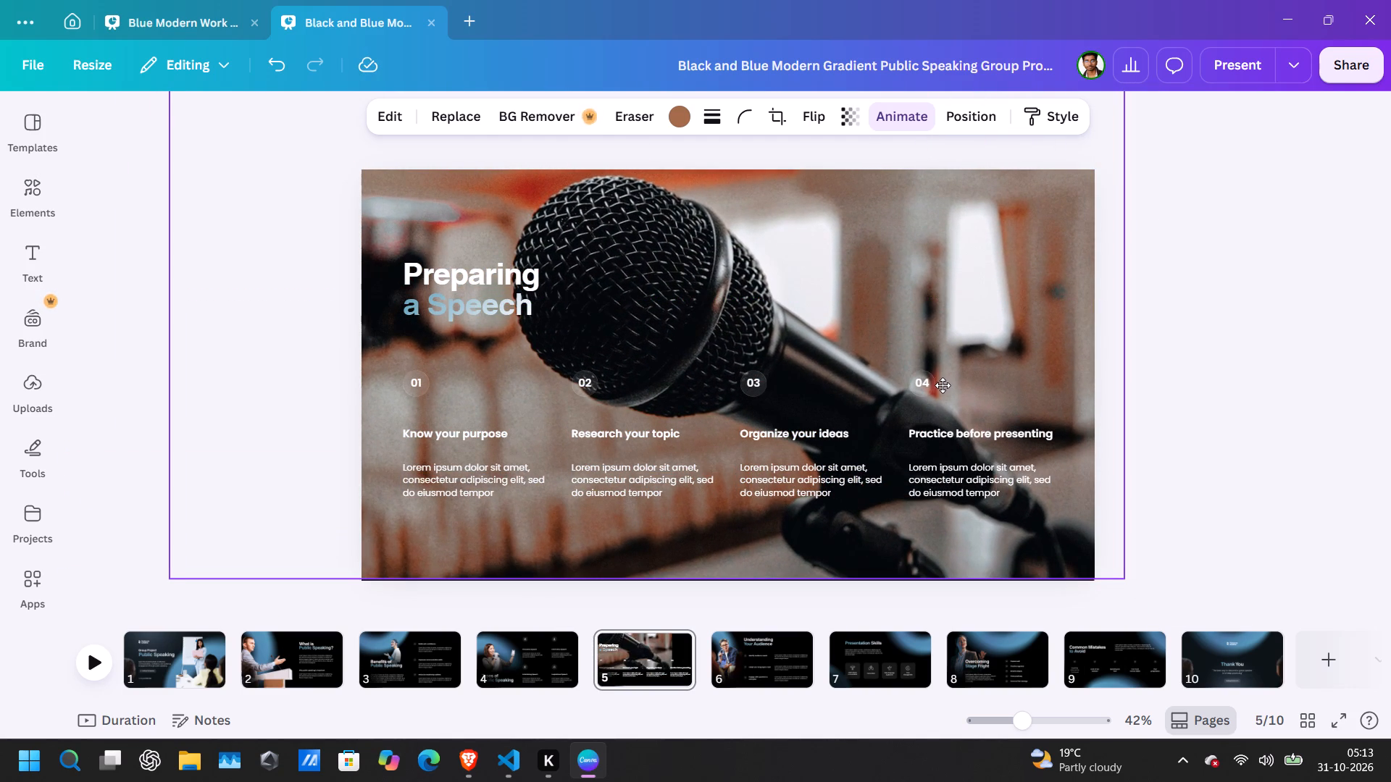
{"action": "left_click_drag", "start_coordinate": [943, 385], "coordinate": [943, 387]}
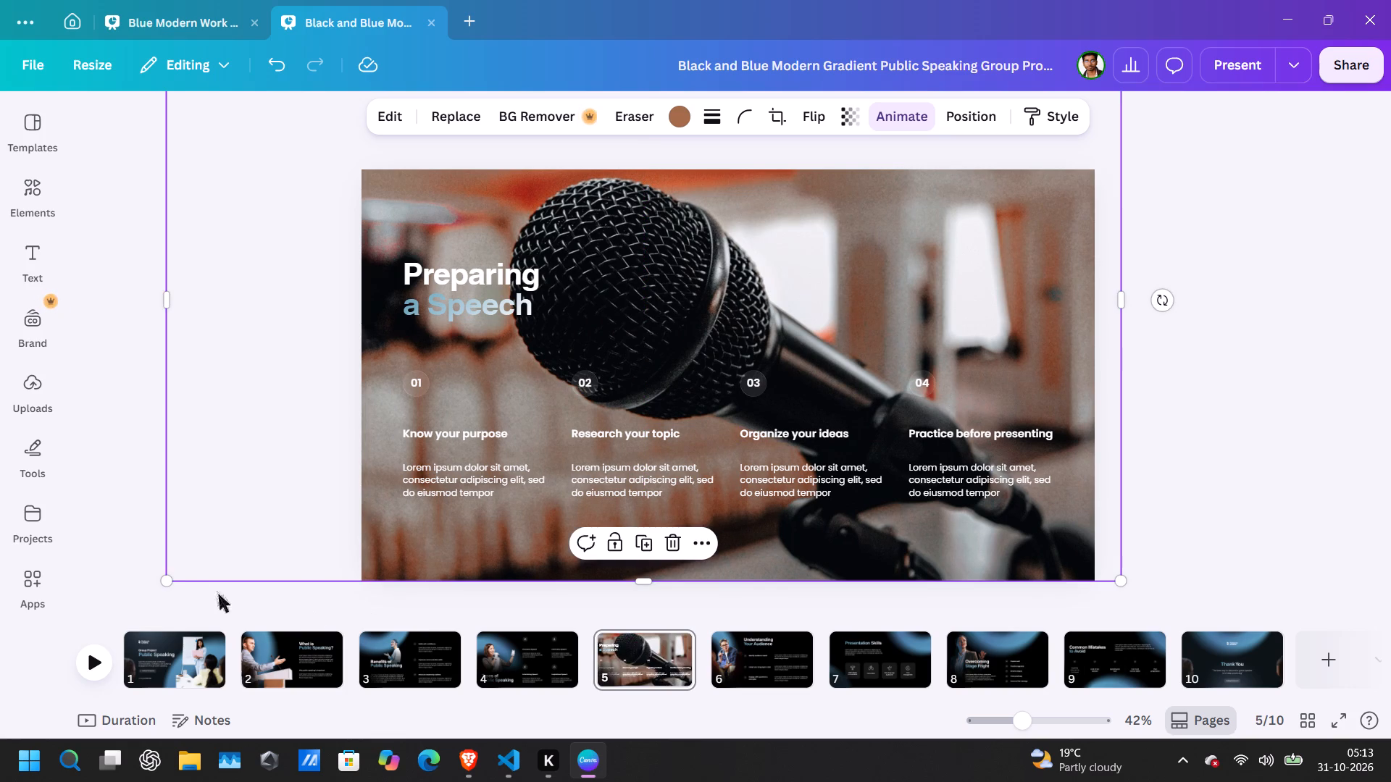
Reduce the microphone photo to slightly wider than page 5 and move it down to cover the page, aligned with the page's left edge.
{"action": "left_click_drag", "start_coordinate": [165, 576], "coordinate": [414, 516]}
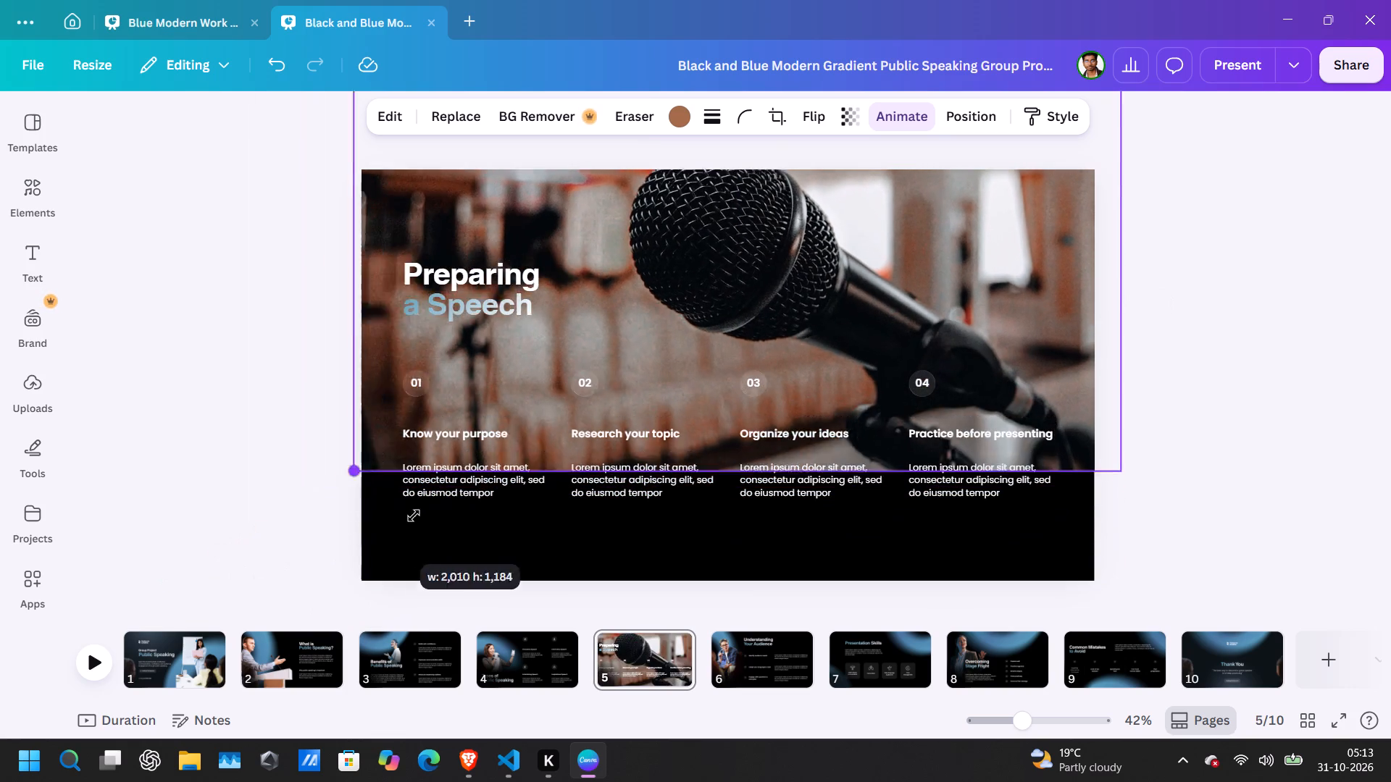
{"action": "left_click_drag", "start_coordinate": [414, 516], "coordinate": [427, 518]}
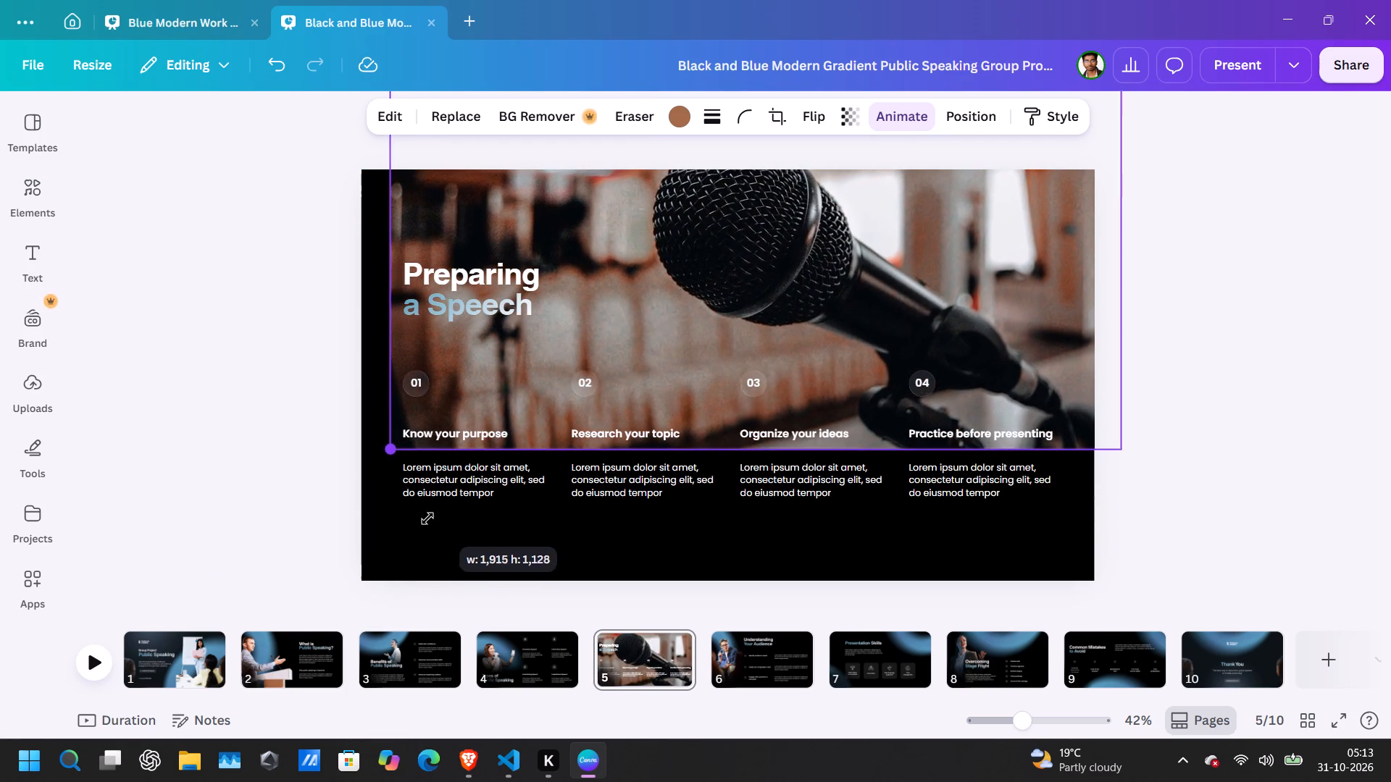
{"action": "left_click_drag", "start_coordinate": [427, 518], "coordinate": [406, 539]}
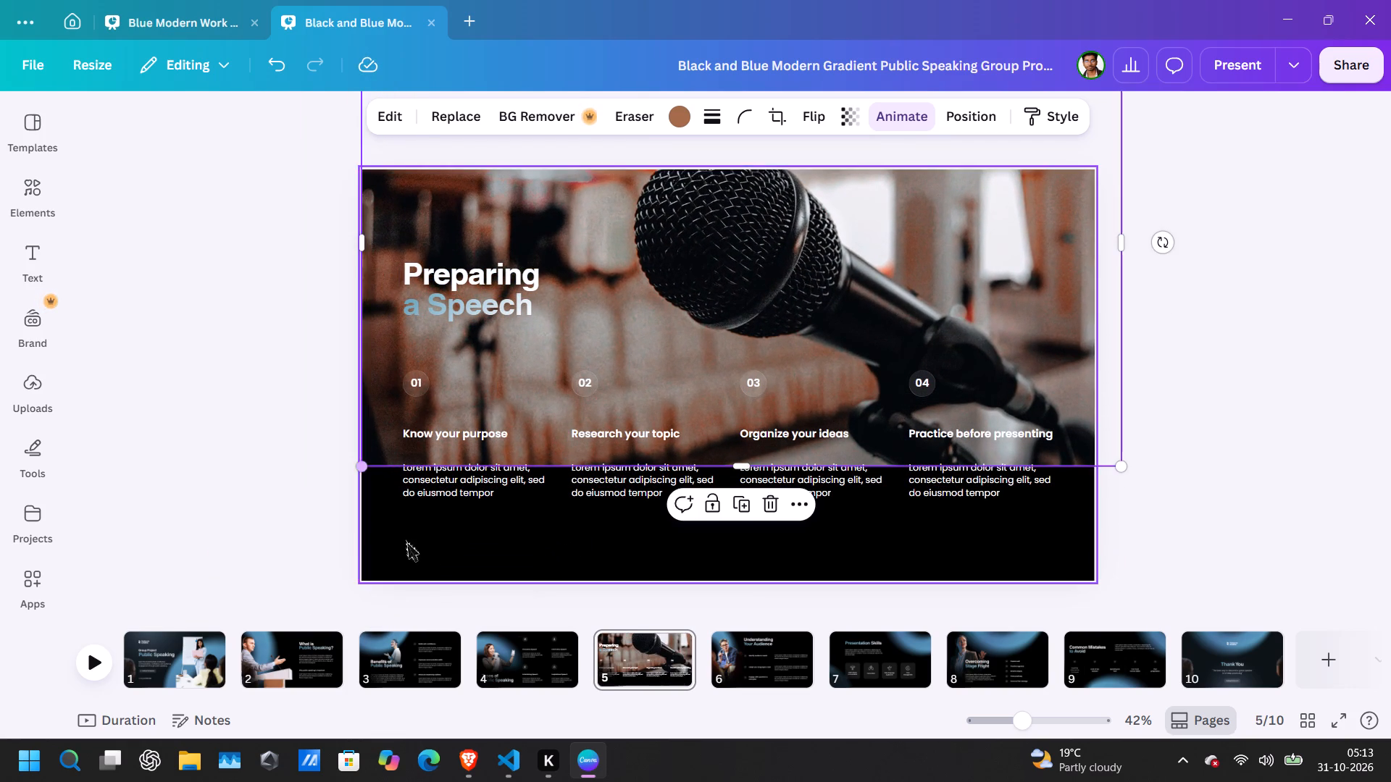
{"action": "left_click_drag", "start_coordinate": [988, 301], "coordinate": [993, 438]}
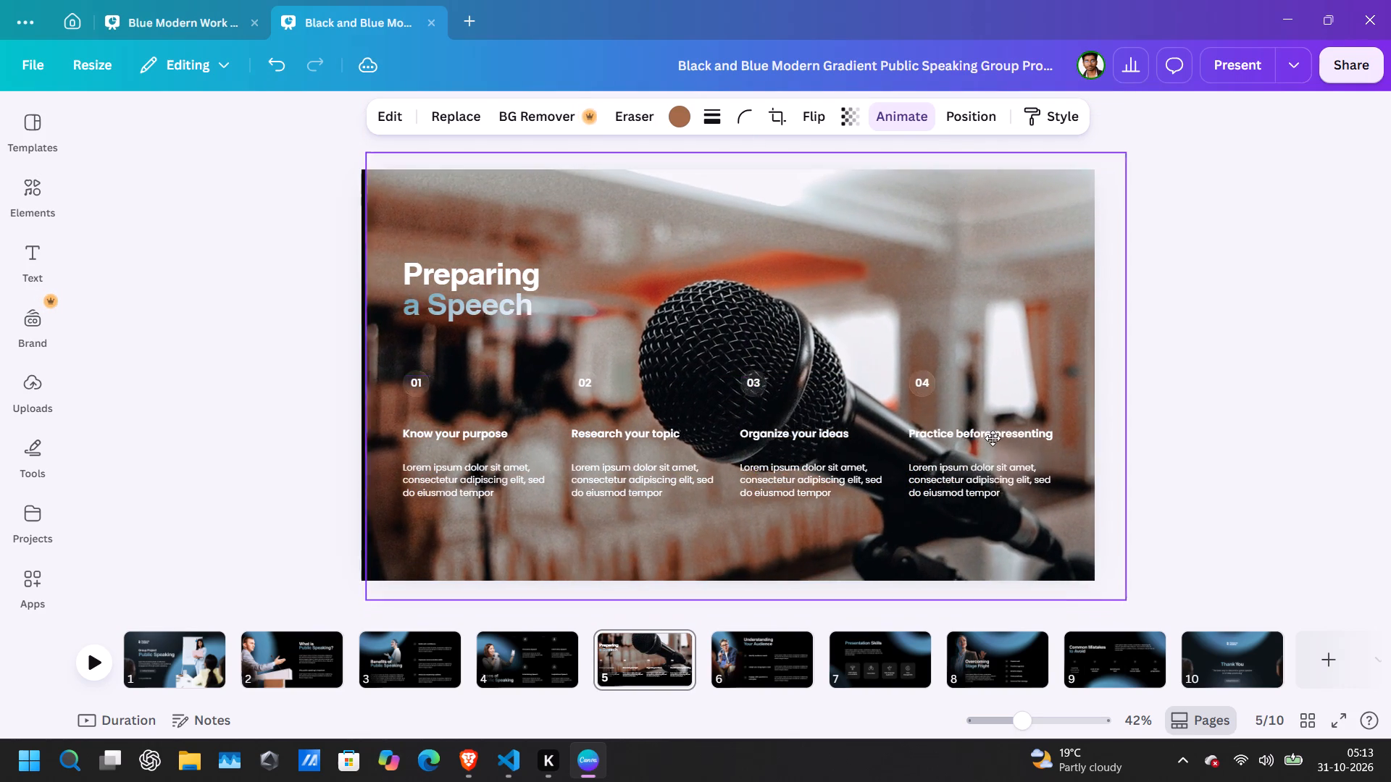
{"action": "left_click_drag", "start_coordinate": [993, 438], "coordinate": [990, 440]}
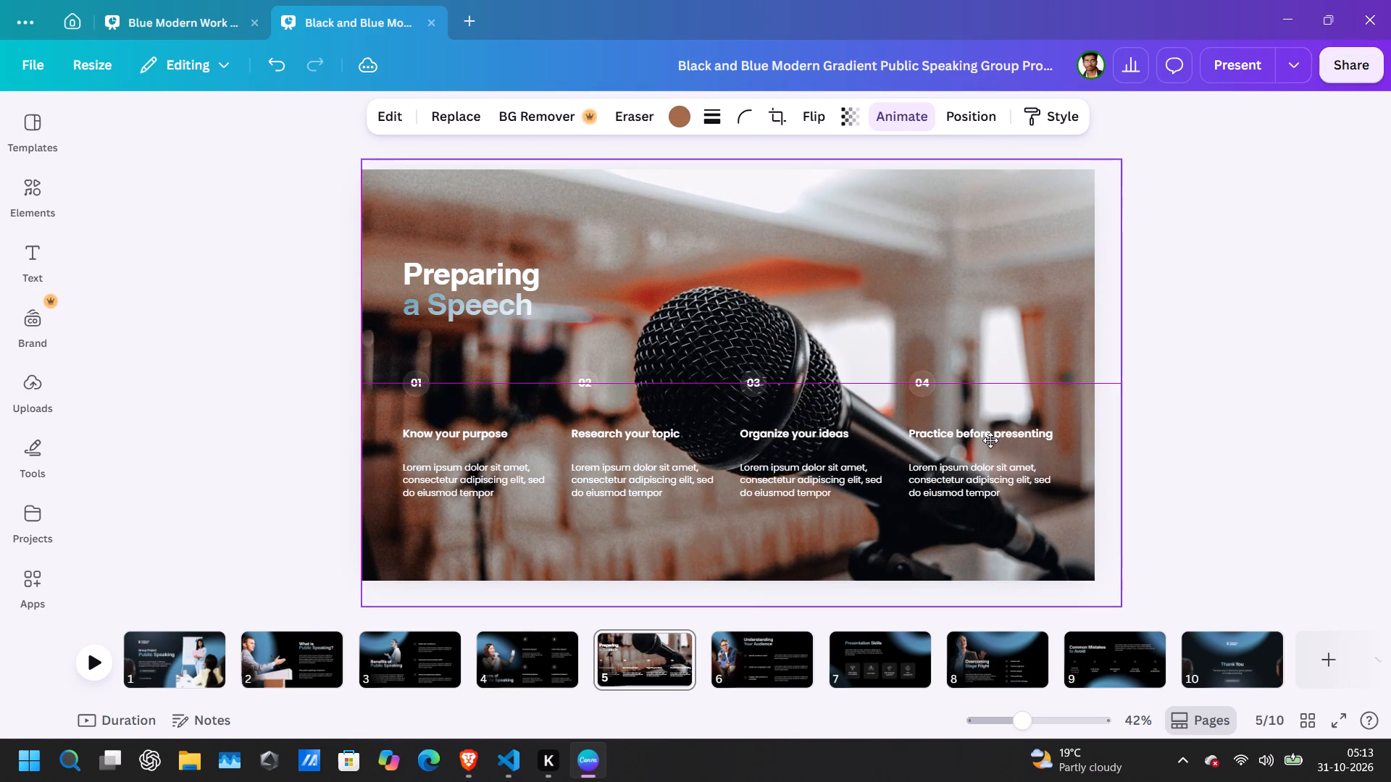
{"action": "left_click_drag", "start_coordinate": [990, 440], "coordinate": [990, 441]}
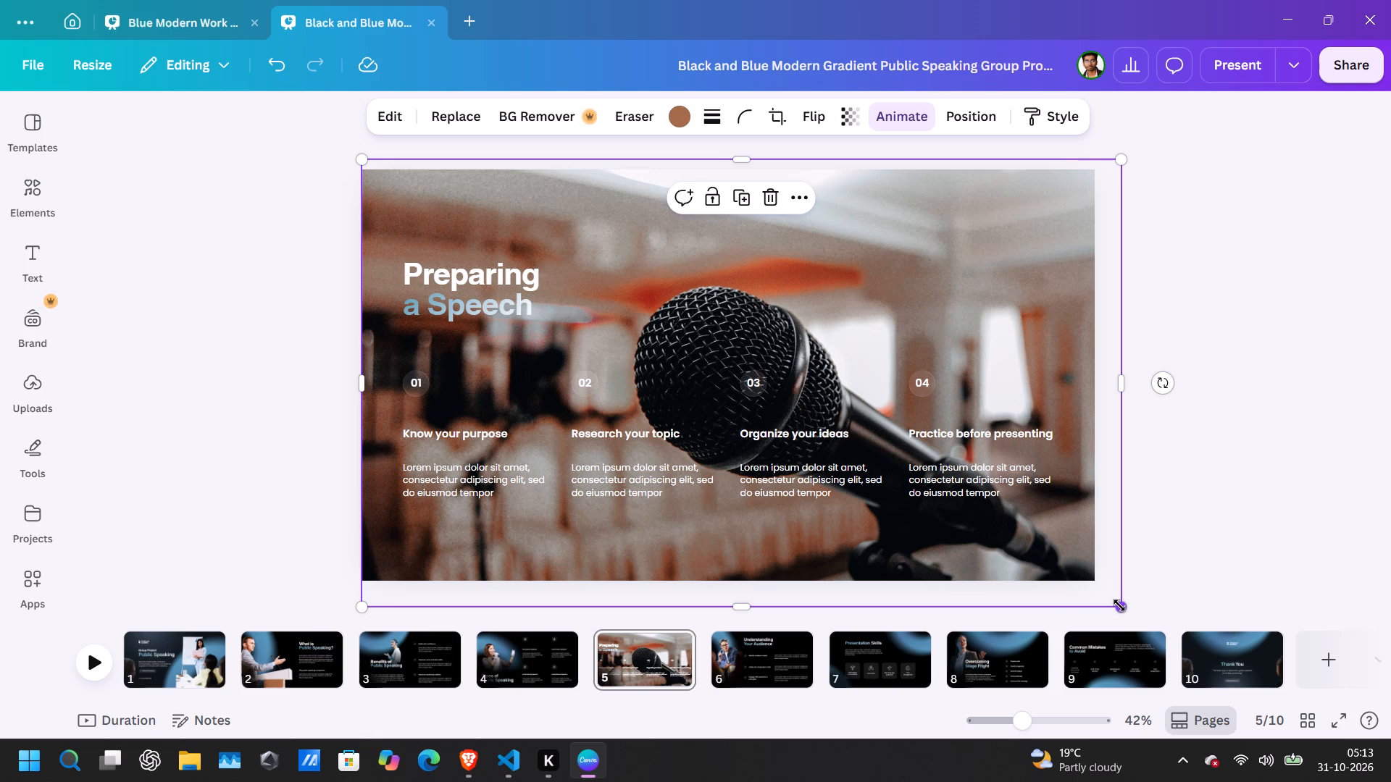
Reduce the microphone photo on page 5 proportionally to the page's width, about 1,920 by 1,131, keeping its upper-left corner fixed.
{"action": "left_click_drag", "start_coordinate": [1119, 605], "coordinate": [1100, 579]}
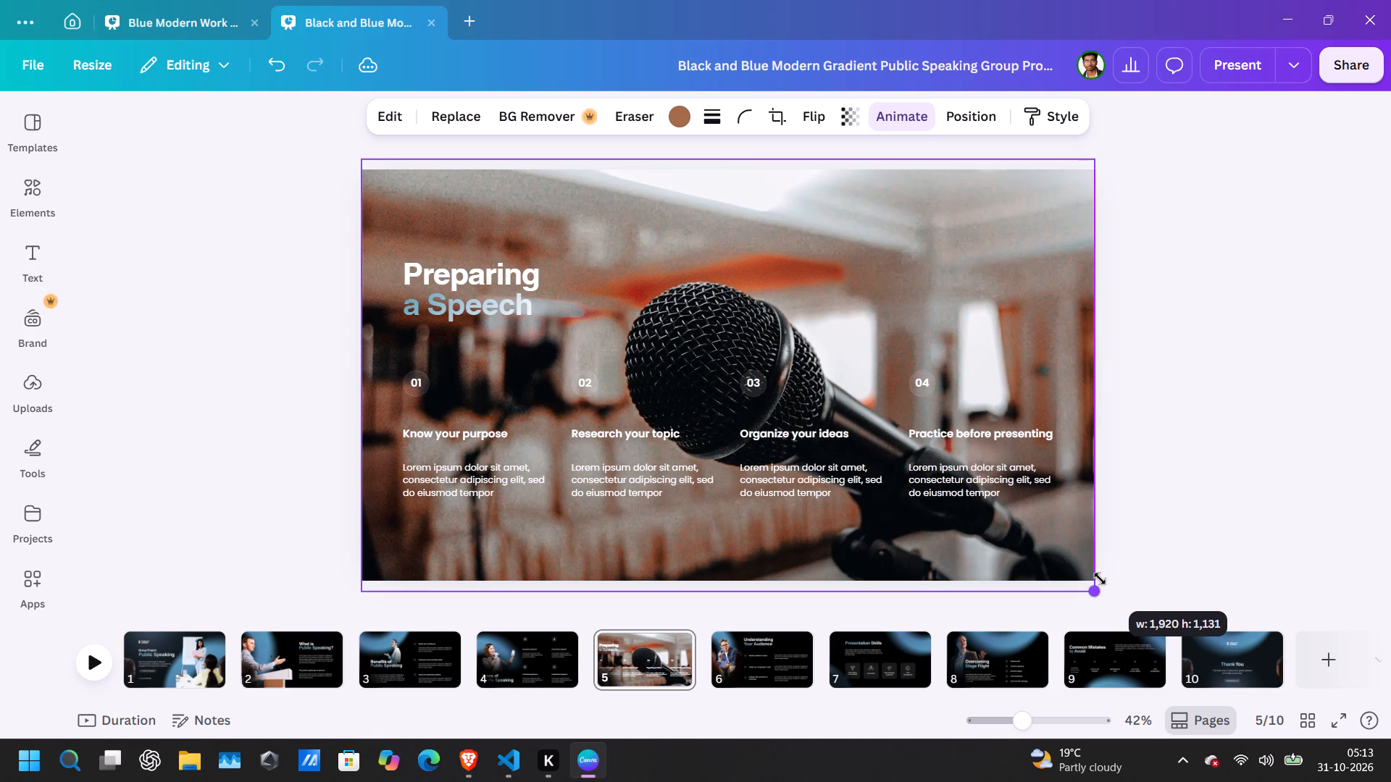
{"action": "left_click_drag", "start_coordinate": [1100, 579], "coordinate": [1097, 573]}
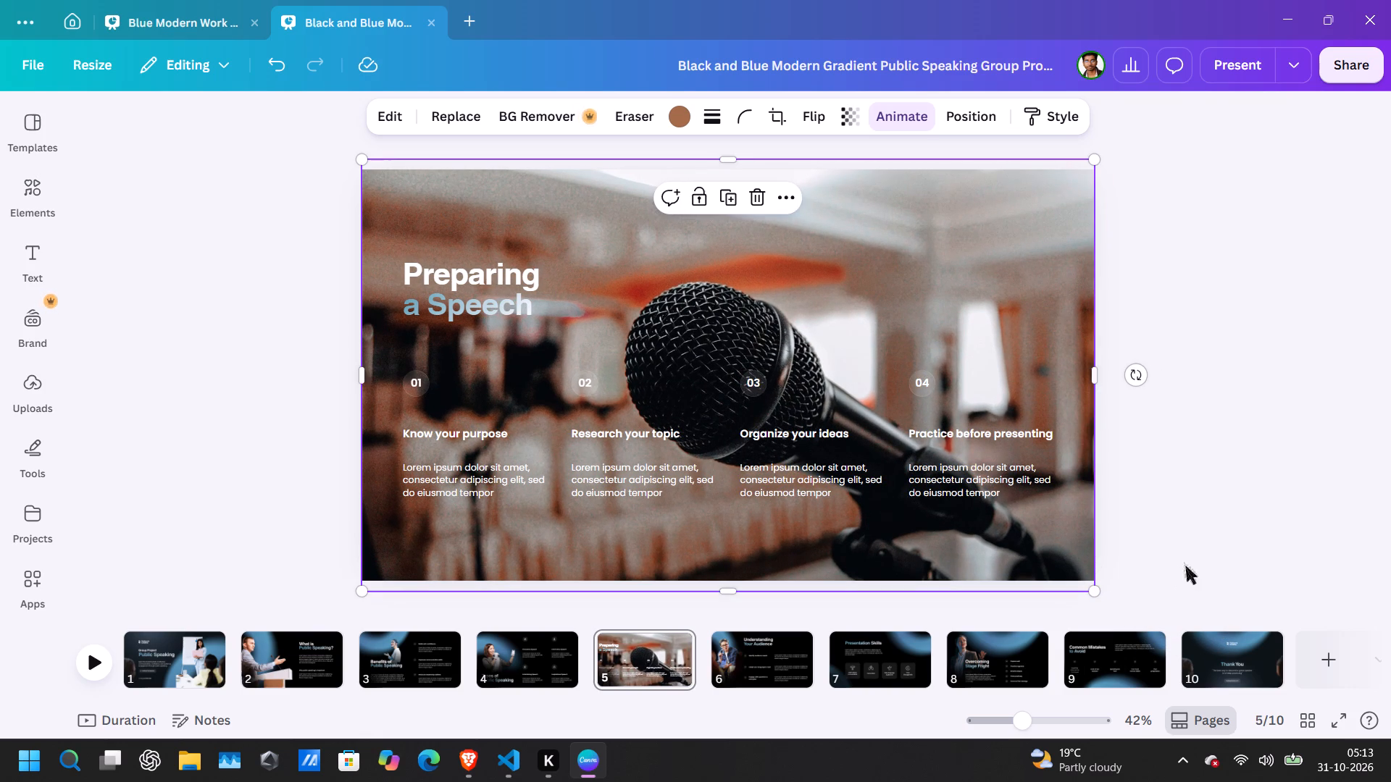
{"action": "left_click", "coordinate": [1199, 508]}
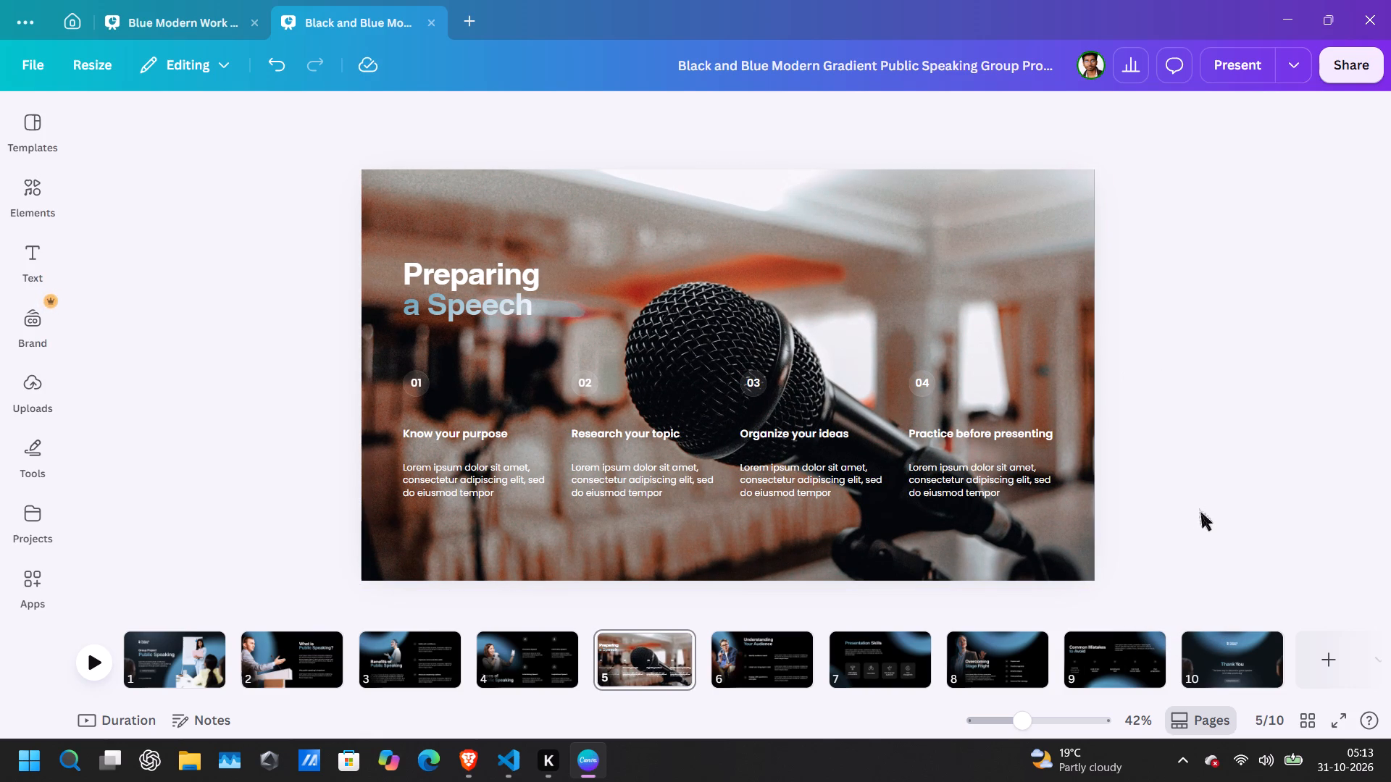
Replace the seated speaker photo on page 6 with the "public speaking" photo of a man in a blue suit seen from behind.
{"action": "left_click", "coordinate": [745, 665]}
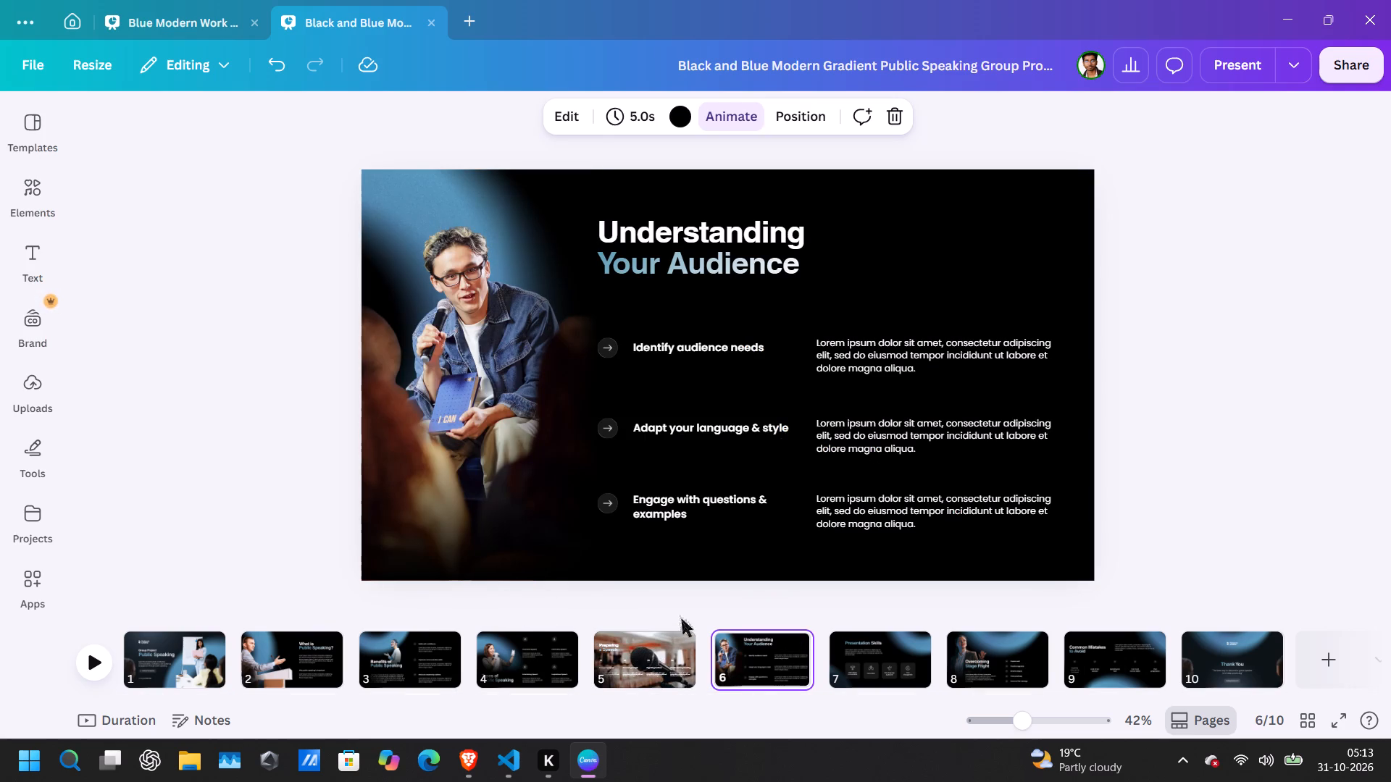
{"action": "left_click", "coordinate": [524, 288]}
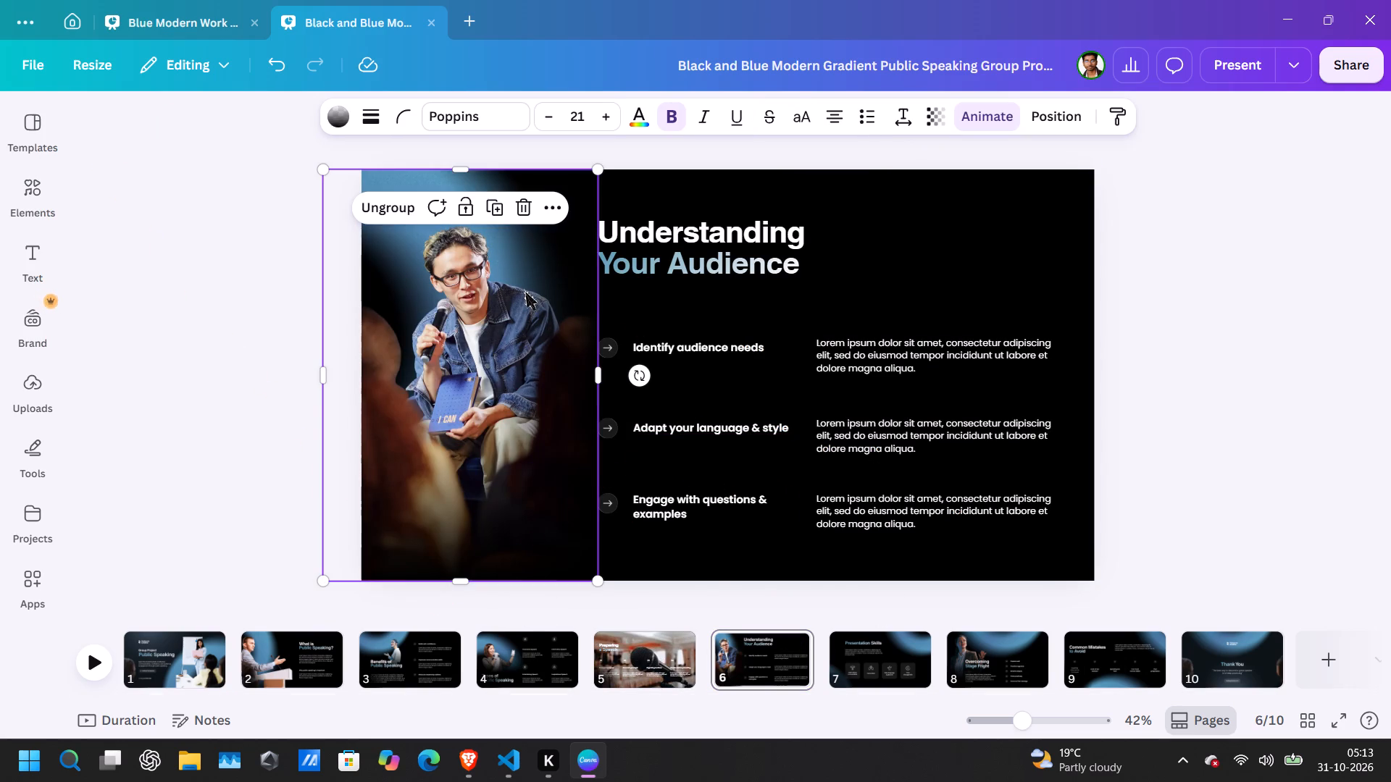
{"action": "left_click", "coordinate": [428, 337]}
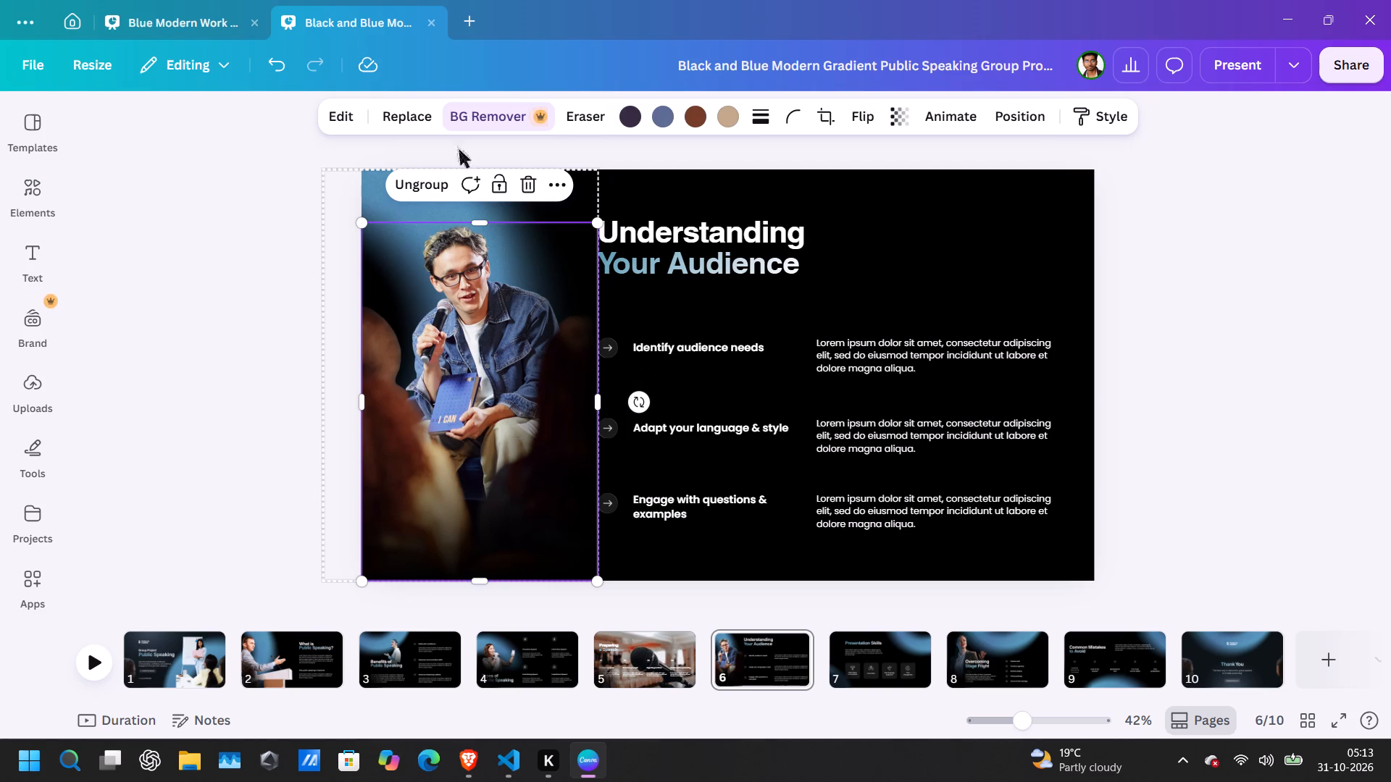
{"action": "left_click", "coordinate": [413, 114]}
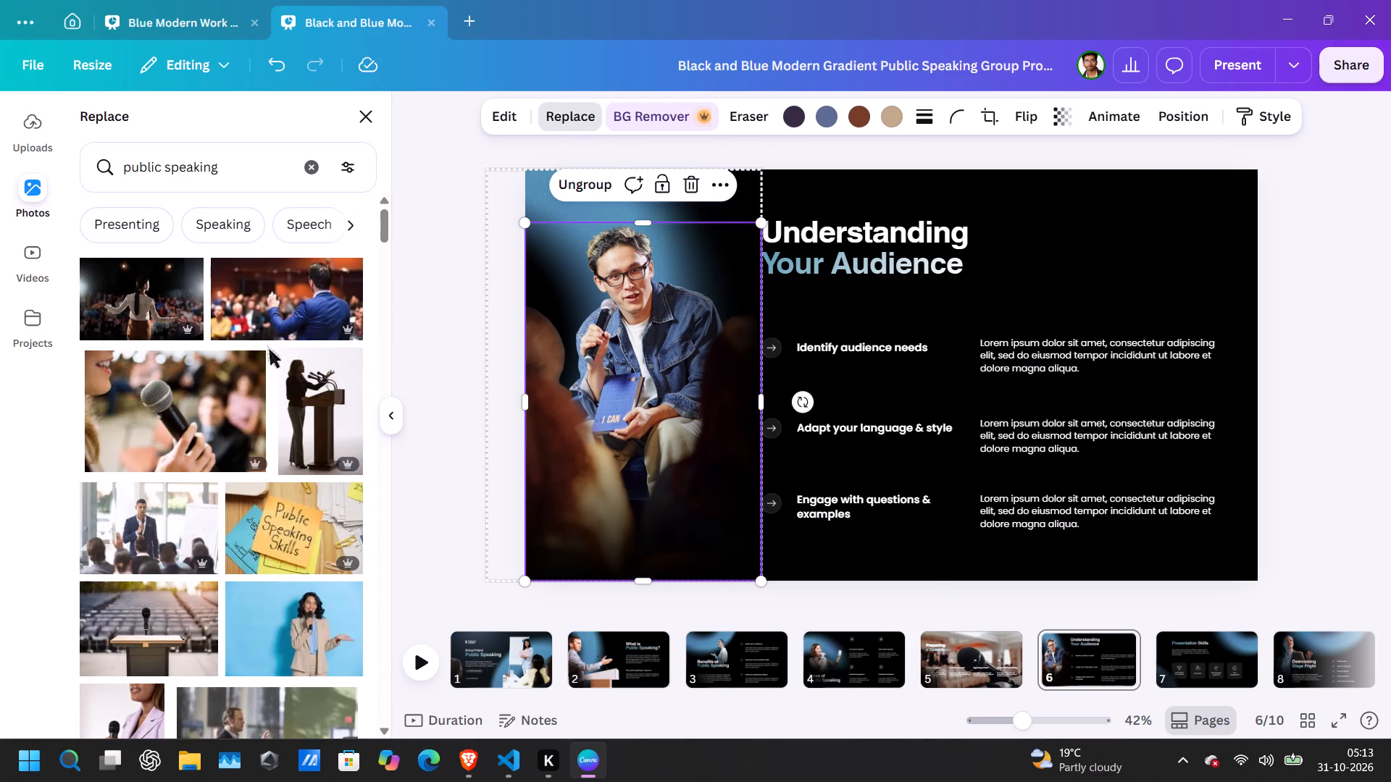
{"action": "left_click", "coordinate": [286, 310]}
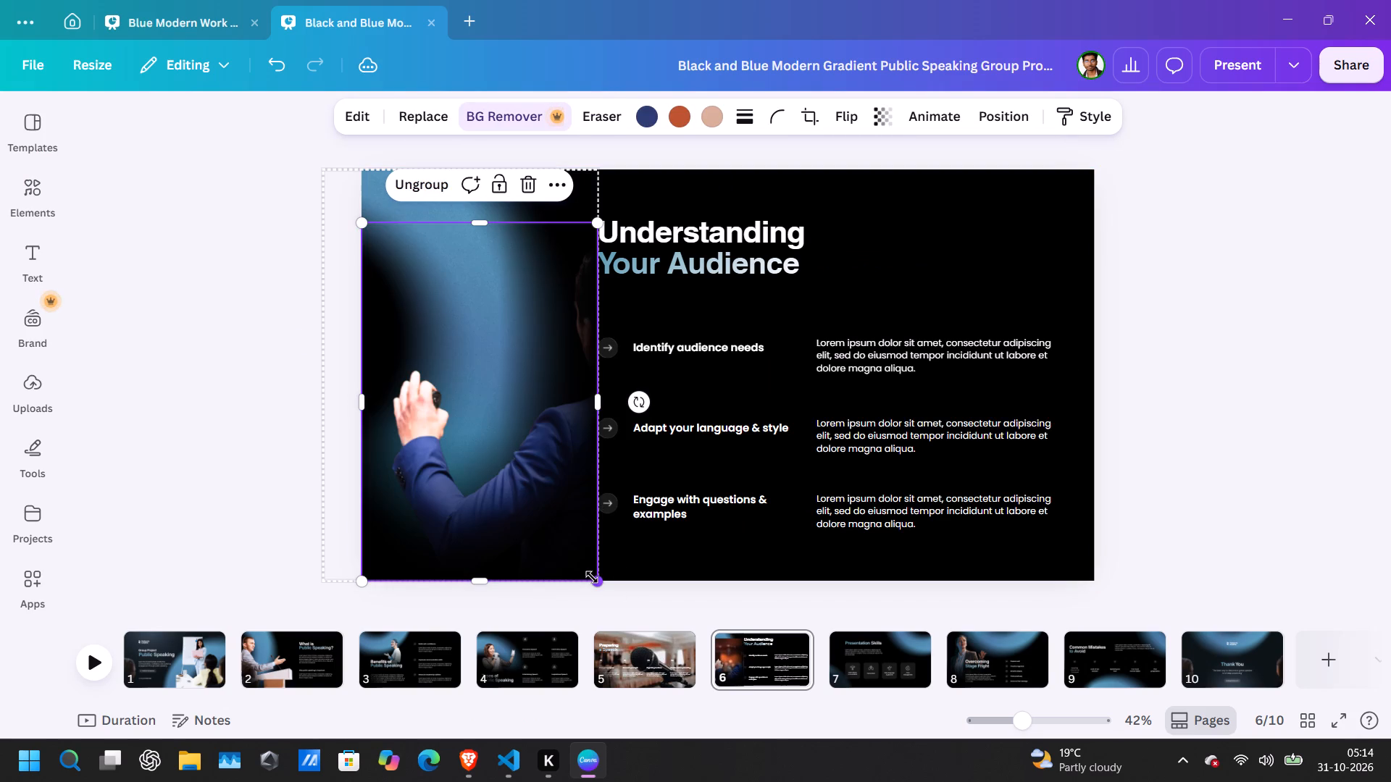
Widen the grouped photo on page 6 to the page's right edge and extend it up to the top edge so it fills the page.
{"action": "left_click_drag", "start_coordinate": [592, 577], "coordinate": [834, 453]}
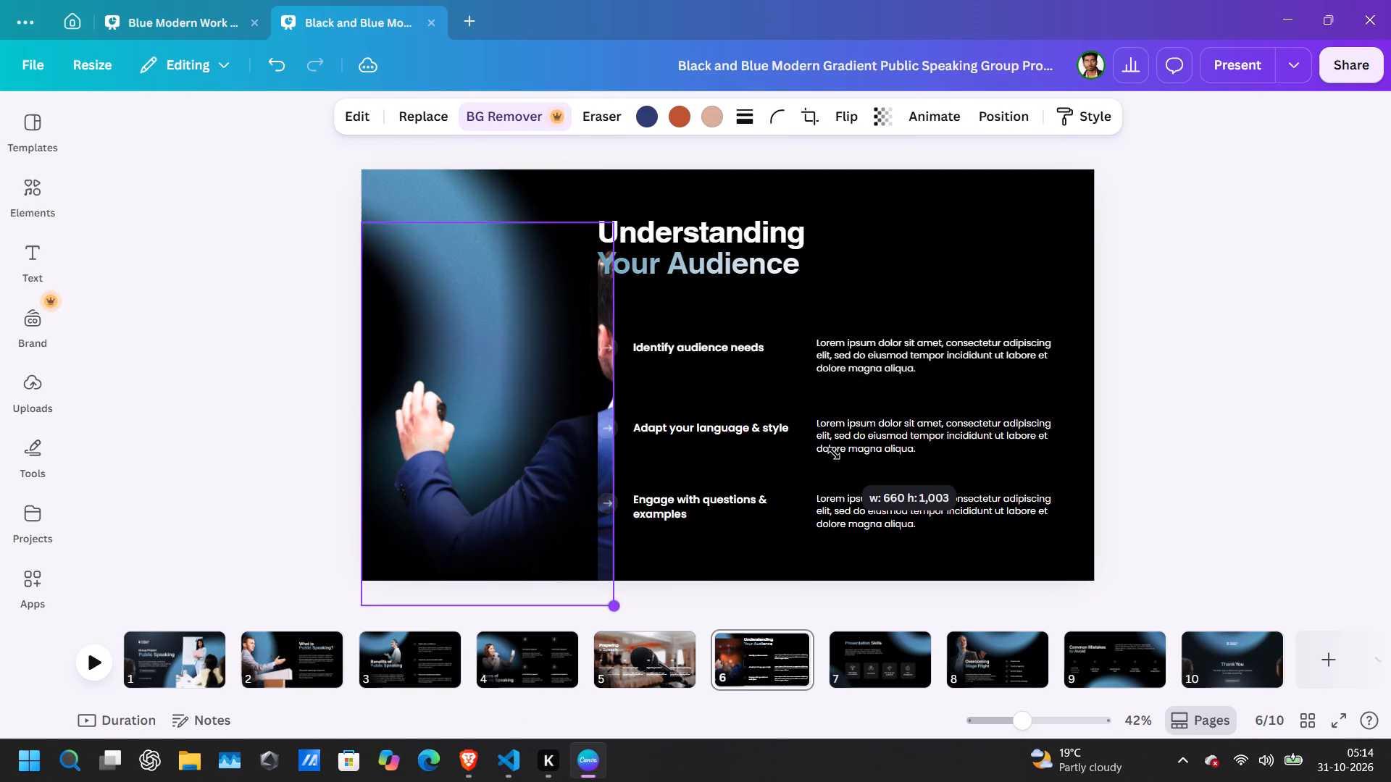
{"action": "left_click_drag", "start_coordinate": [834, 453], "coordinate": [811, 425]}
{"action": "left_click_drag", "start_coordinate": [596, 397], "coordinate": [738, 390]}
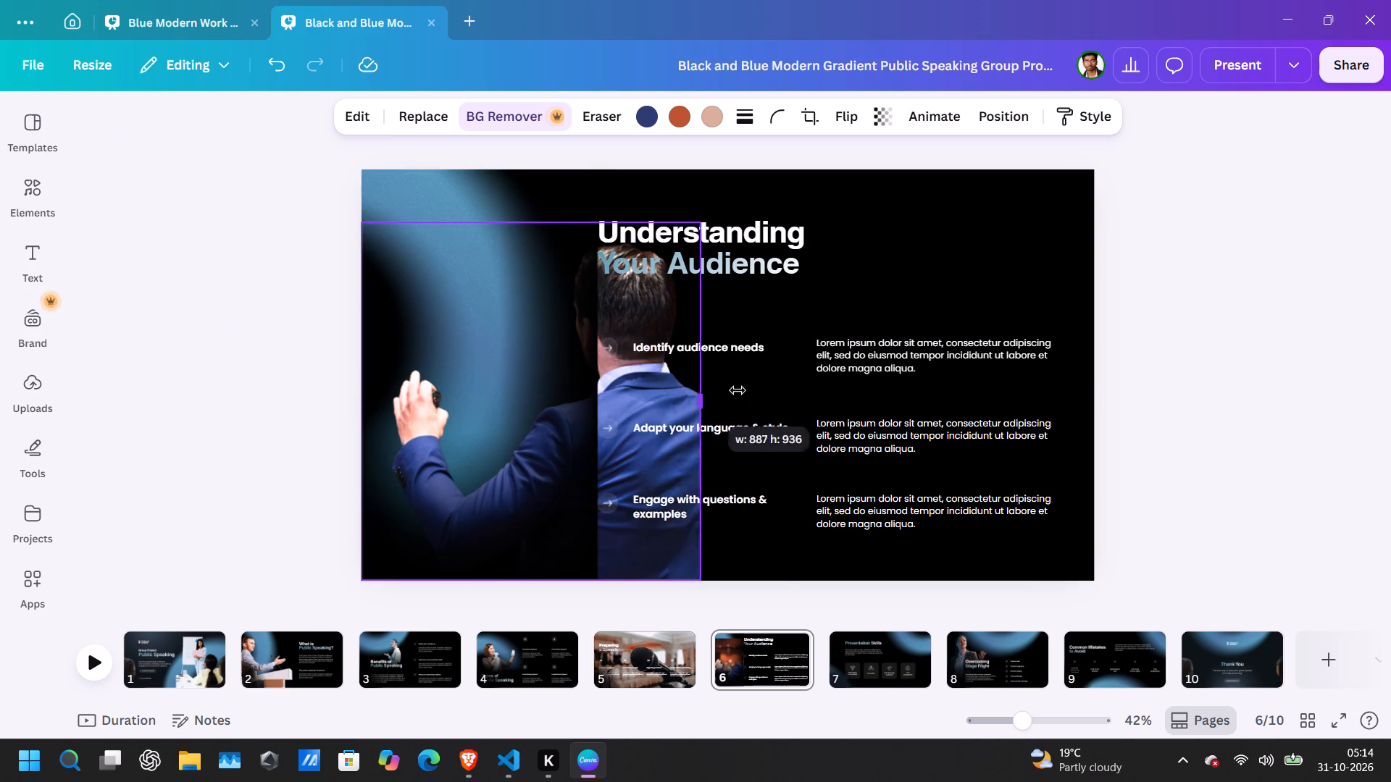
{"action": "left_click_drag", "start_coordinate": [738, 390], "coordinate": [1073, 371]}
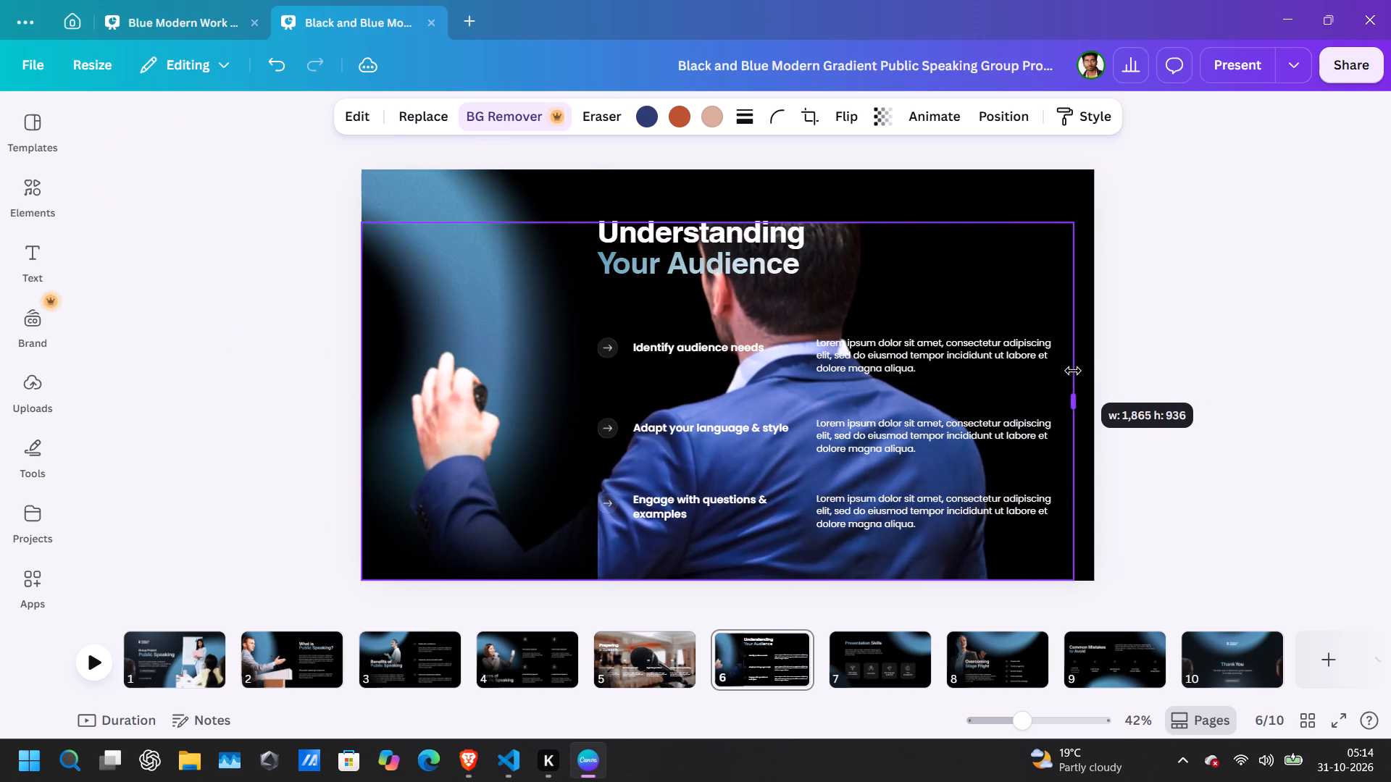
{"action": "left_click_drag", "start_coordinate": [1073, 371], "coordinate": [1087, 380]}
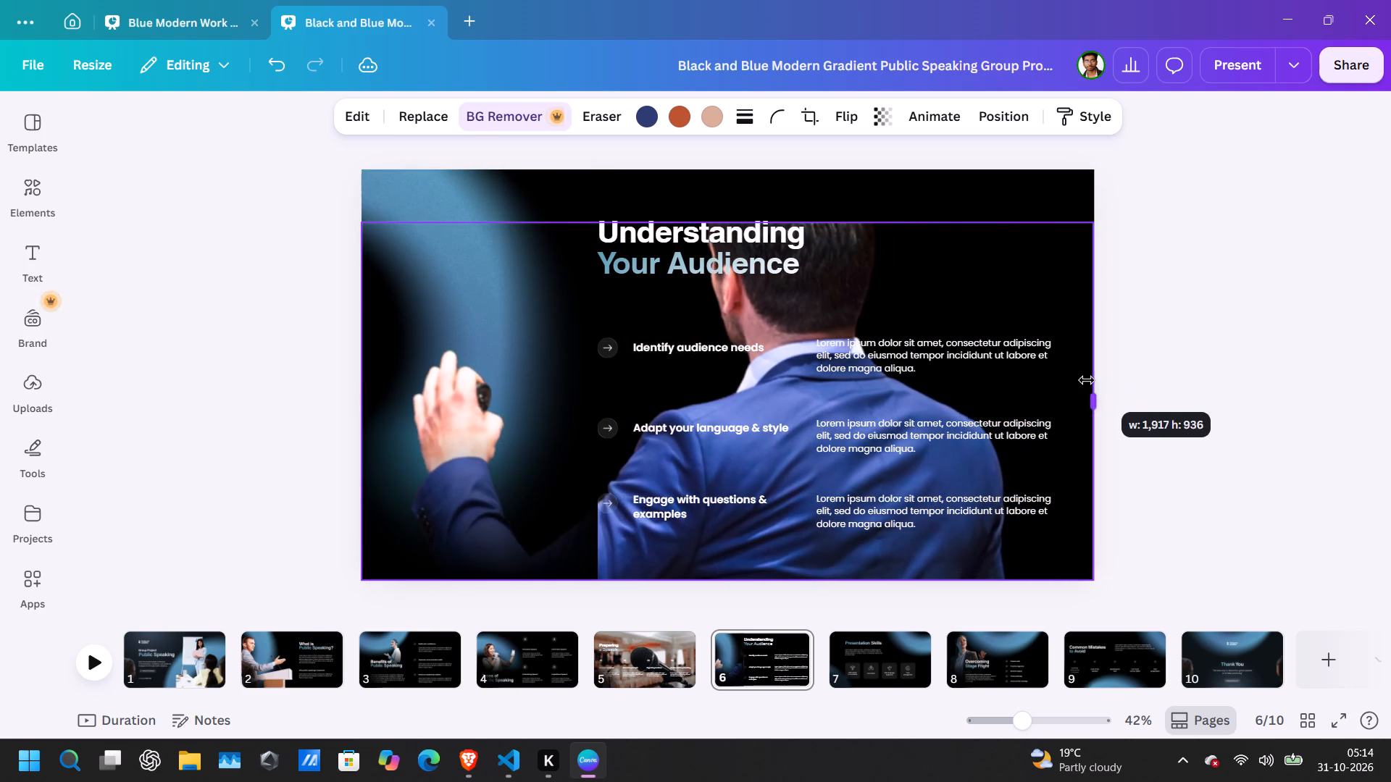
{"action": "left_click_drag", "start_coordinate": [1087, 380], "coordinate": [1093, 383]}
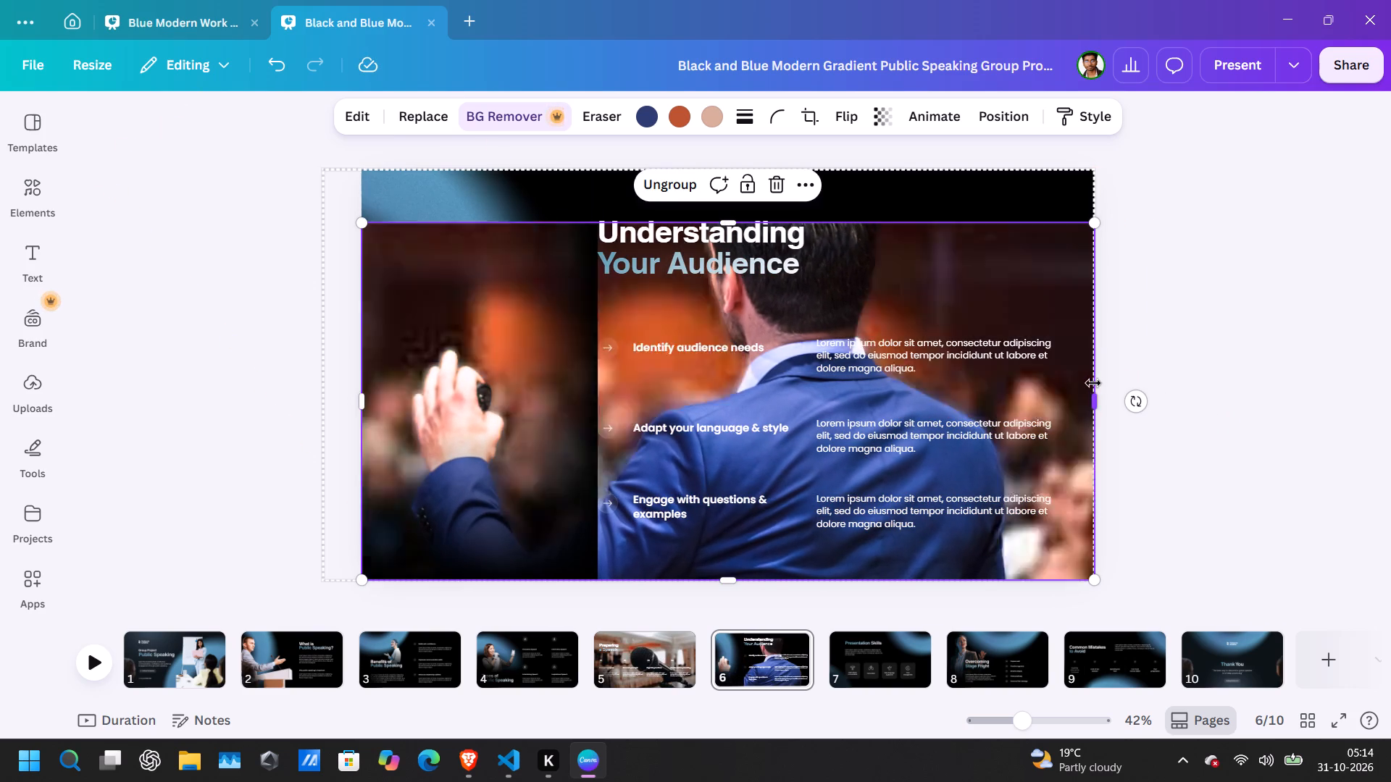
{"action": "left_click_drag", "start_coordinate": [724, 222], "coordinate": [720, 171]}
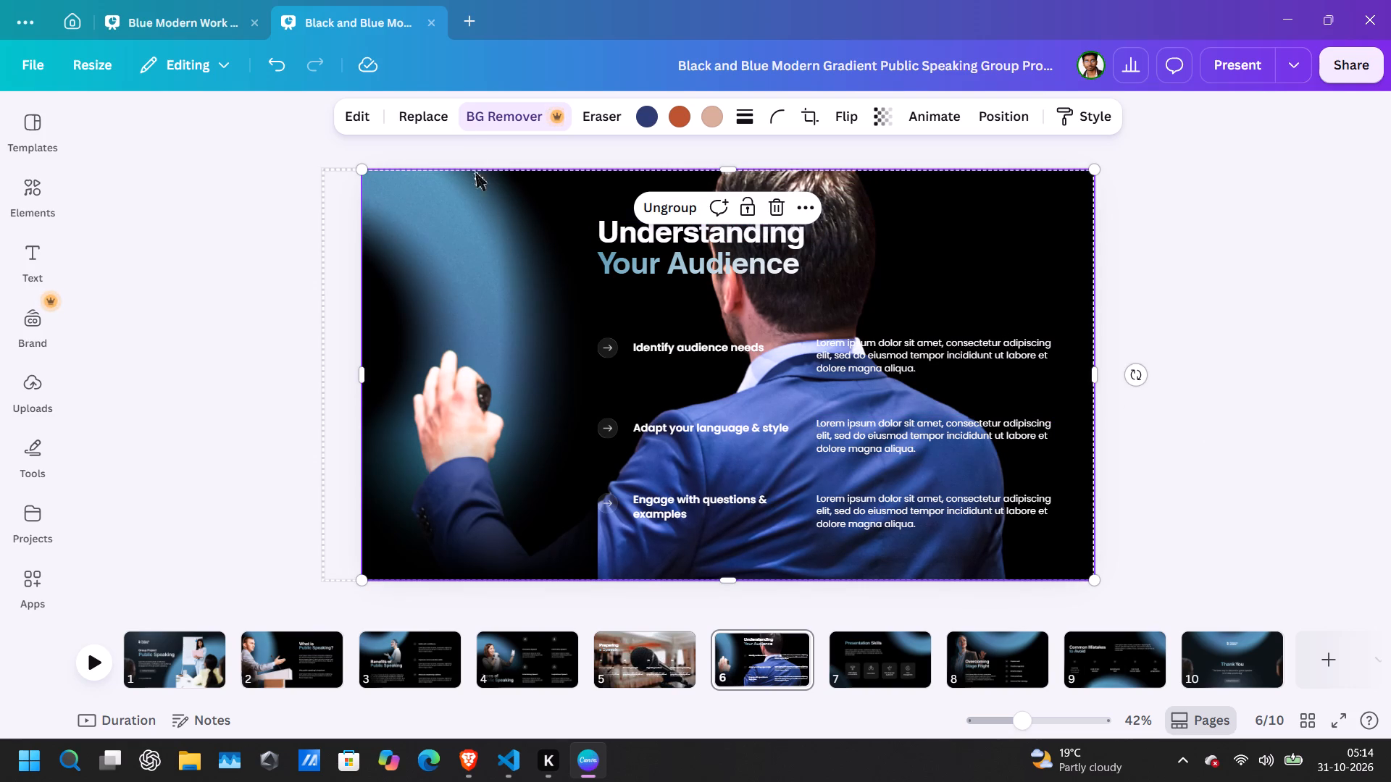
Replace the blue-suit photo on page 6 with the "public speaking" photo of a lecture hall with tiered green seating.
{"action": "left_click", "coordinate": [426, 106]}
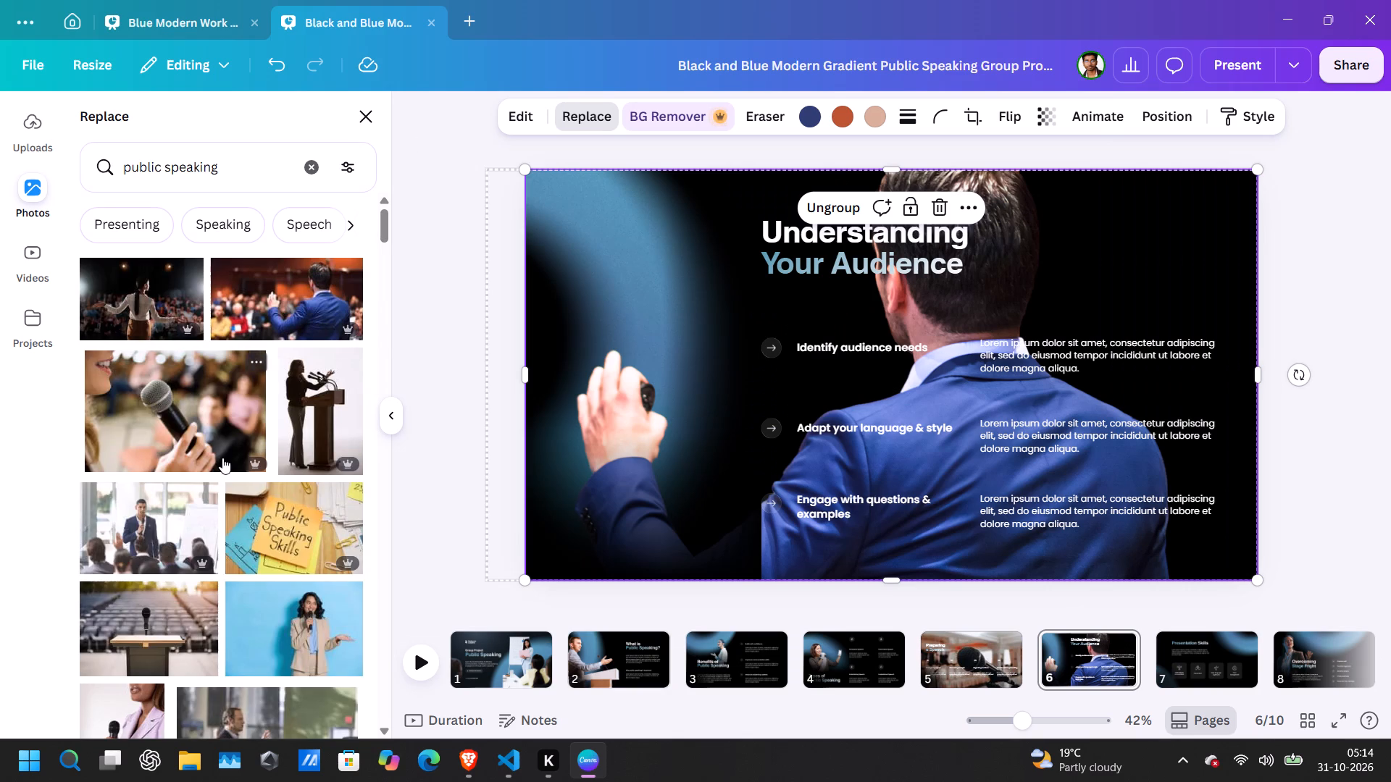
{"action": "scroll", "coordinate": [255, 581], "scroll_direction": "down", "scroll_amount": 4}
{"action": "scroll", "coordinate": [255, 581], "scroll_direction": "up", "scroll_amount": 1}
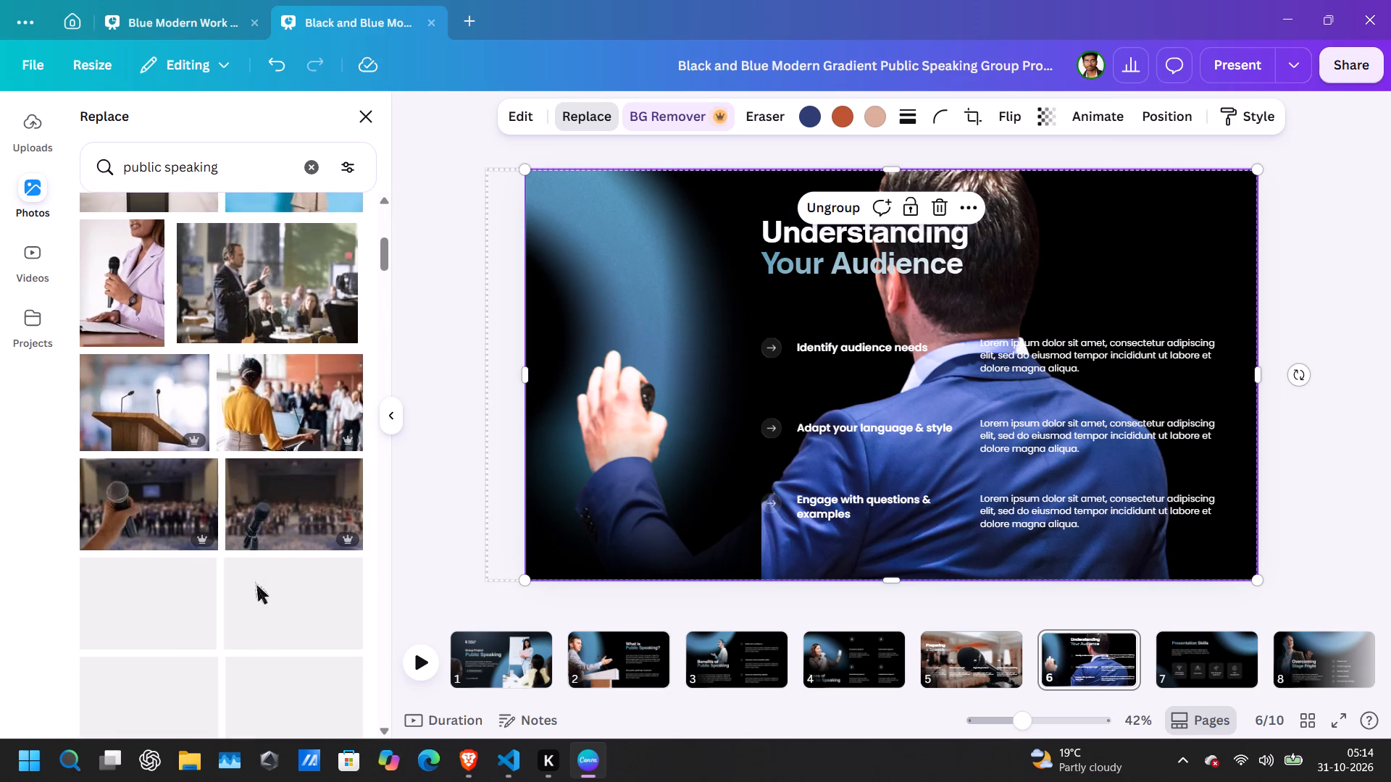
{"action": "scroll", "coordinate": [255, 581], "scroll_direction": "up", "scroll_amount": 1}
{"action": "scroll", "coordinate": [265, 500], "scroll_direction": "down", "scroll_amount": 3}
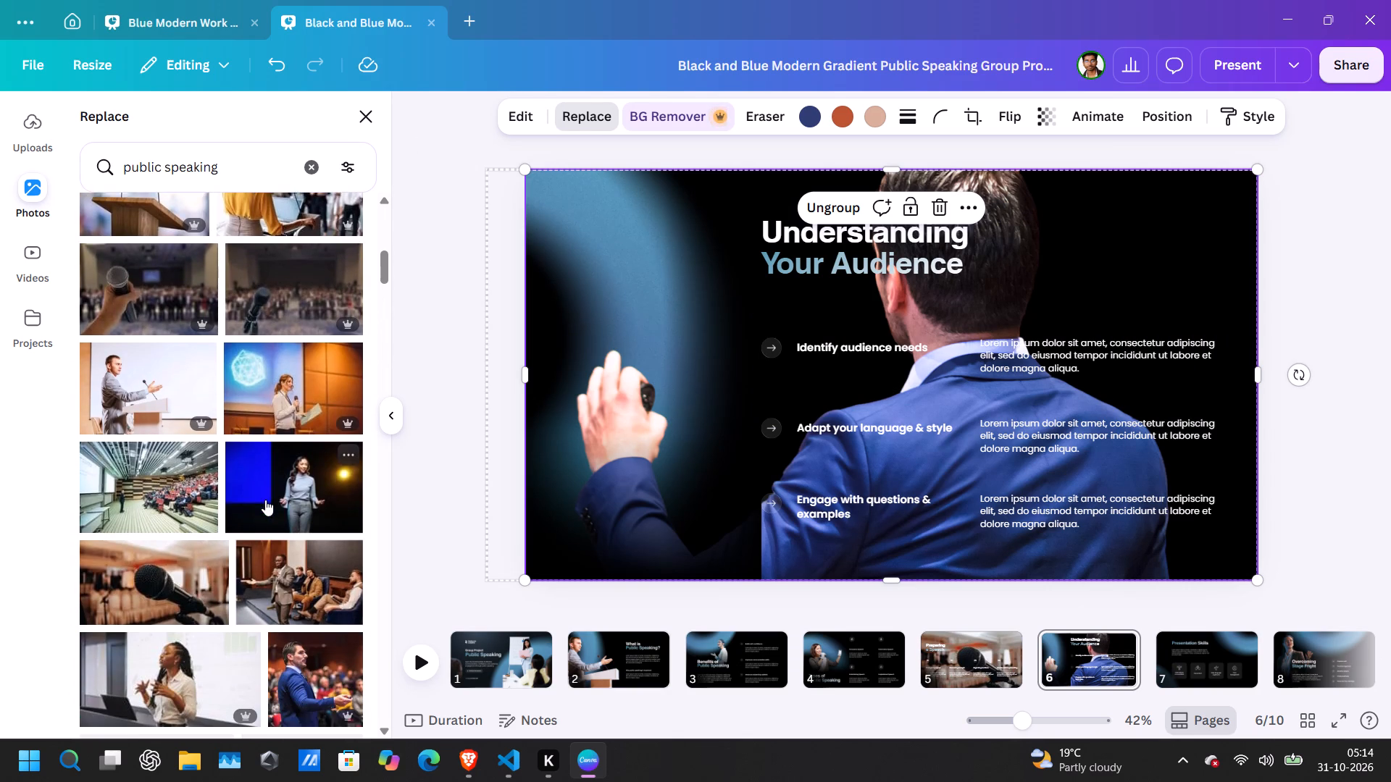
{"action": "left_click", "coordinate": [178, 480]}
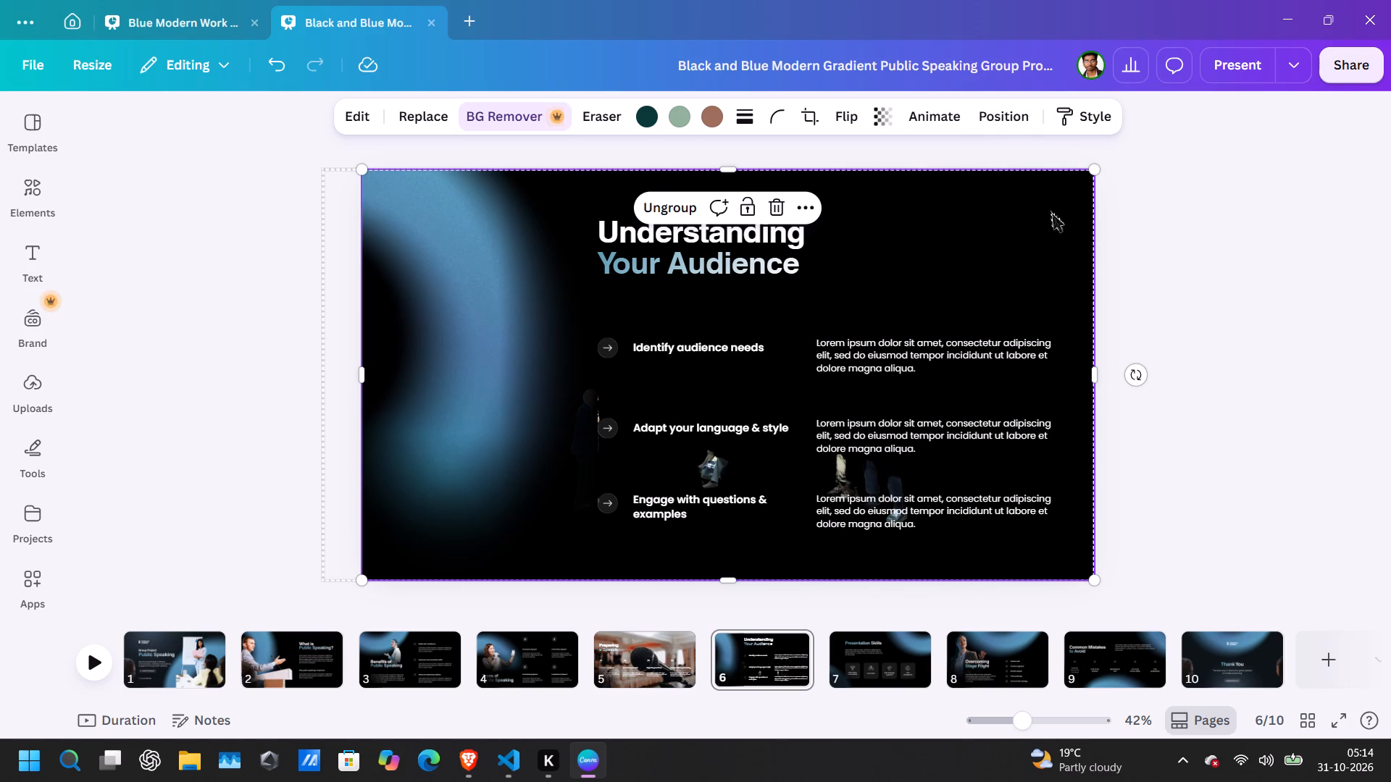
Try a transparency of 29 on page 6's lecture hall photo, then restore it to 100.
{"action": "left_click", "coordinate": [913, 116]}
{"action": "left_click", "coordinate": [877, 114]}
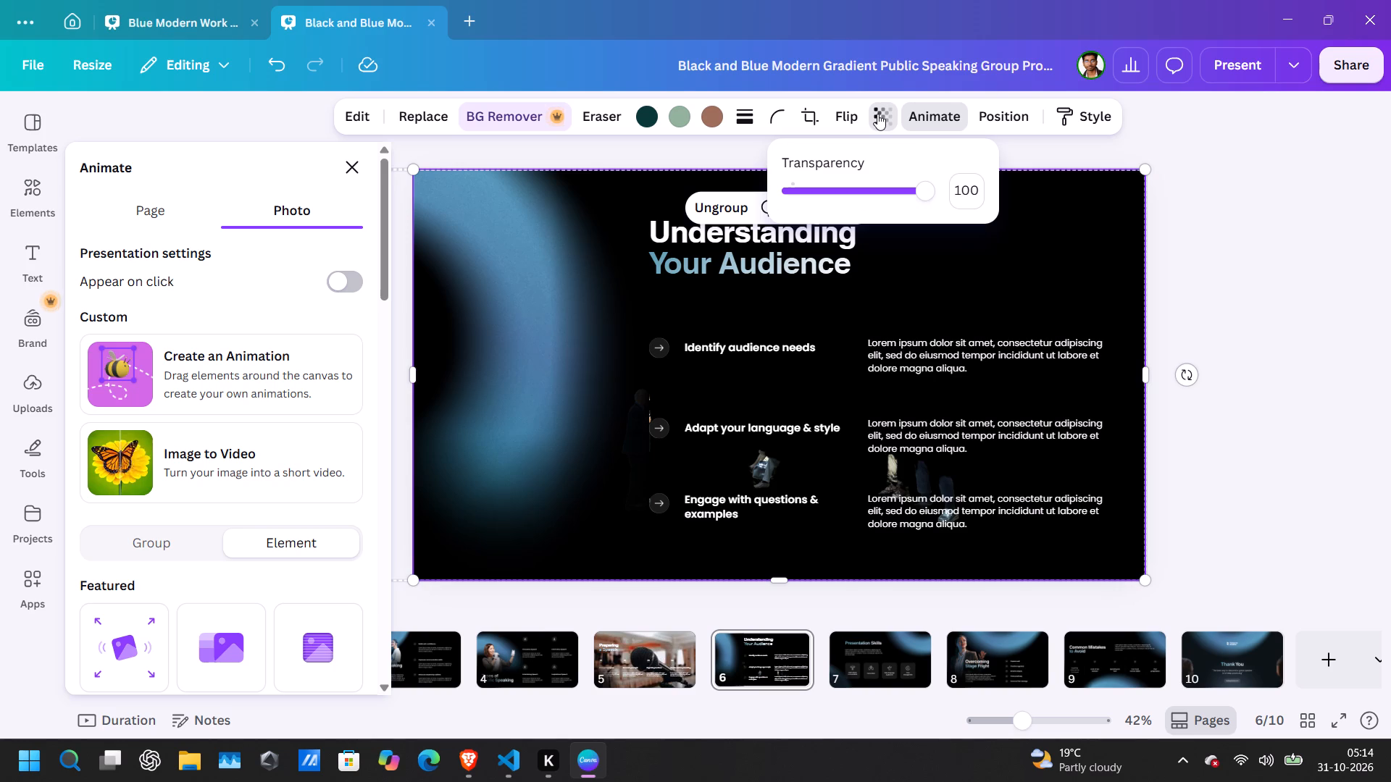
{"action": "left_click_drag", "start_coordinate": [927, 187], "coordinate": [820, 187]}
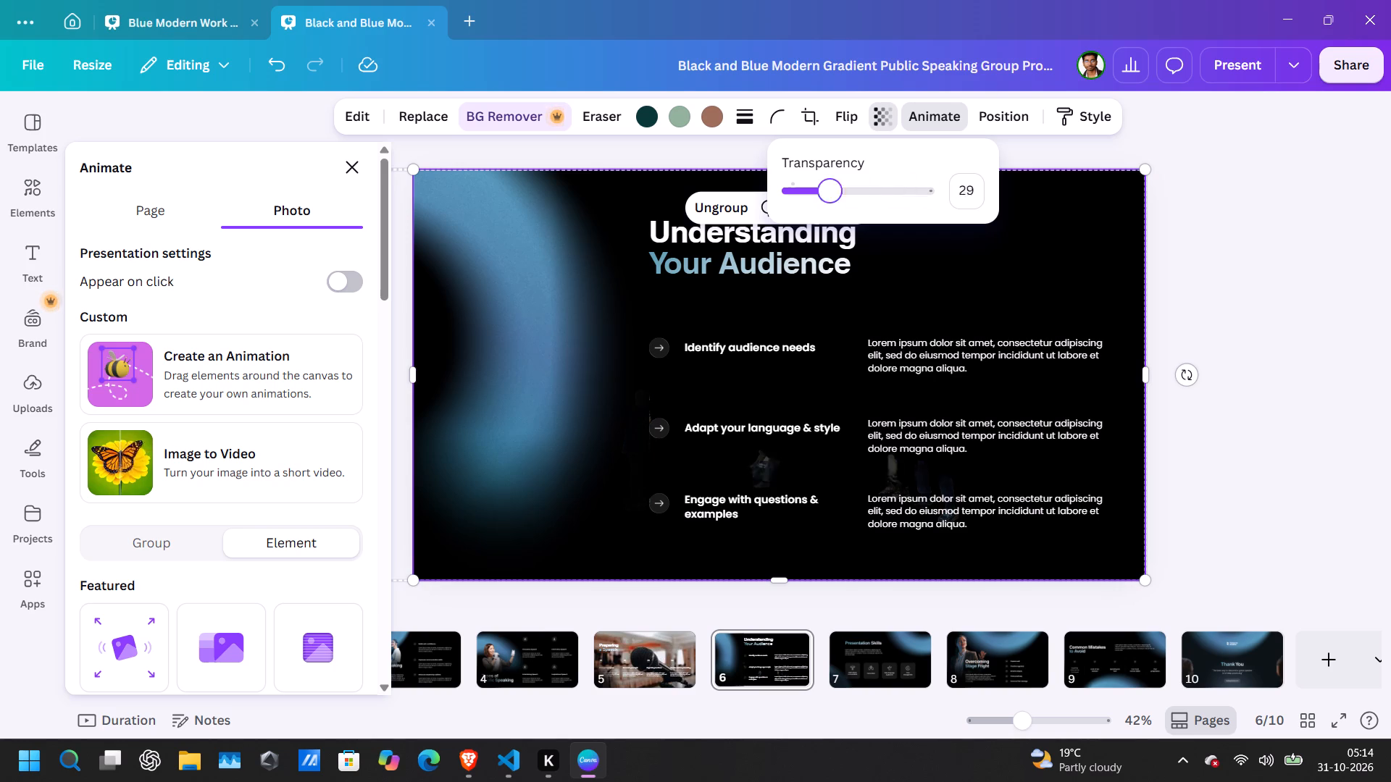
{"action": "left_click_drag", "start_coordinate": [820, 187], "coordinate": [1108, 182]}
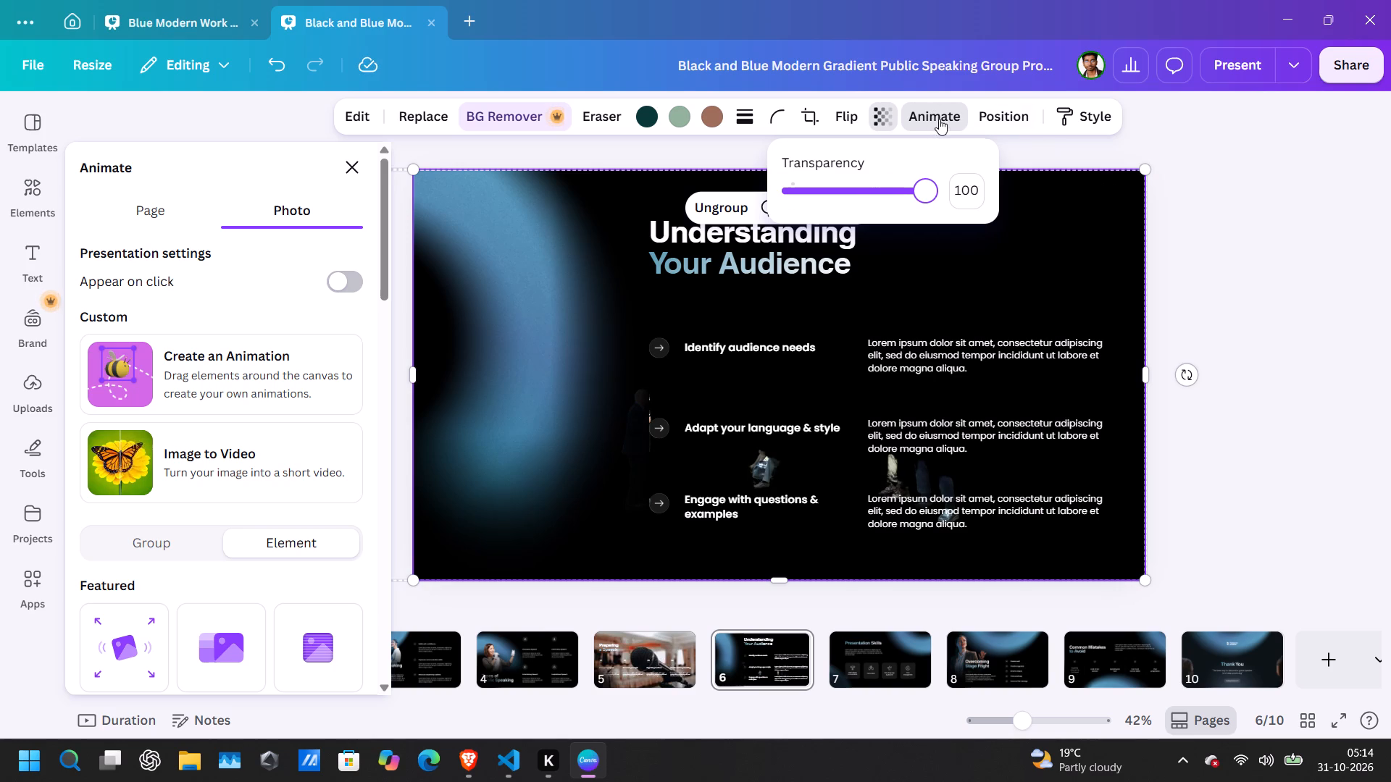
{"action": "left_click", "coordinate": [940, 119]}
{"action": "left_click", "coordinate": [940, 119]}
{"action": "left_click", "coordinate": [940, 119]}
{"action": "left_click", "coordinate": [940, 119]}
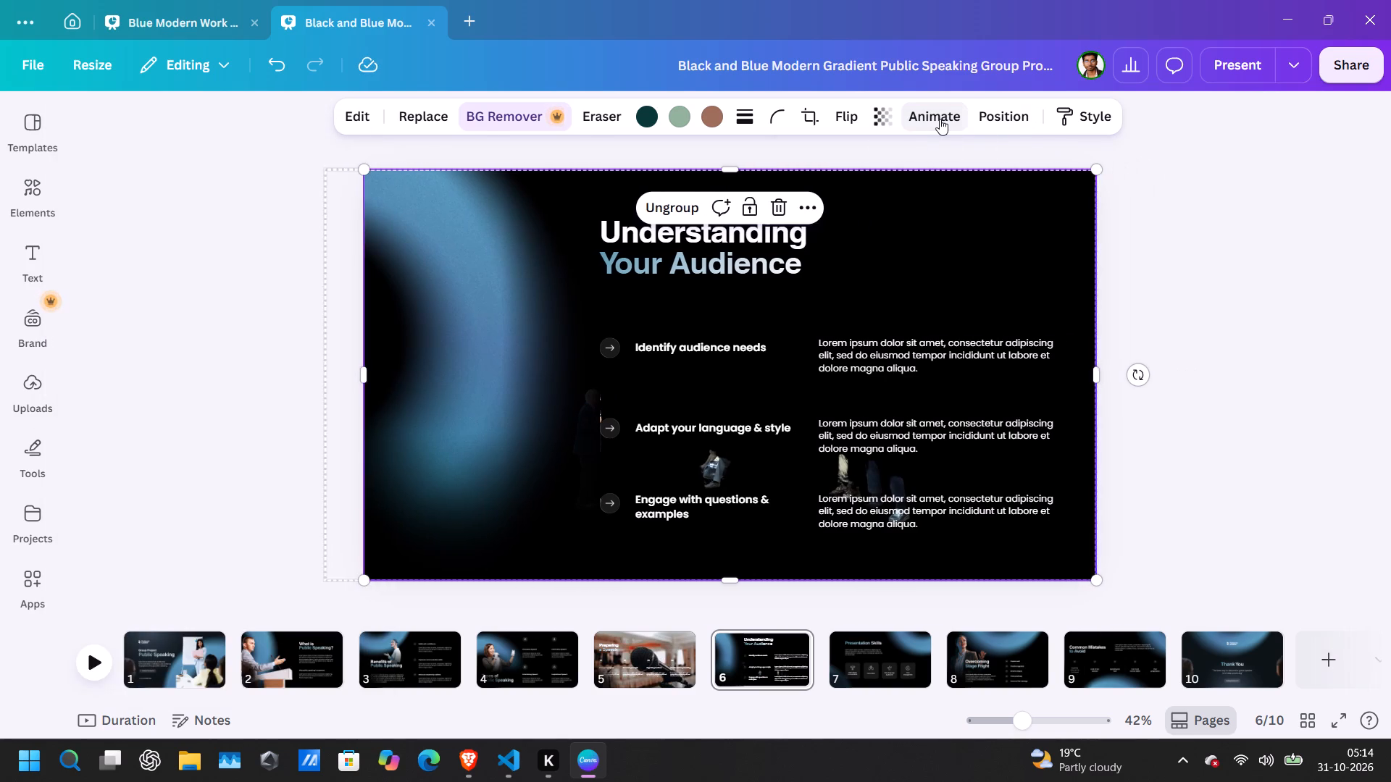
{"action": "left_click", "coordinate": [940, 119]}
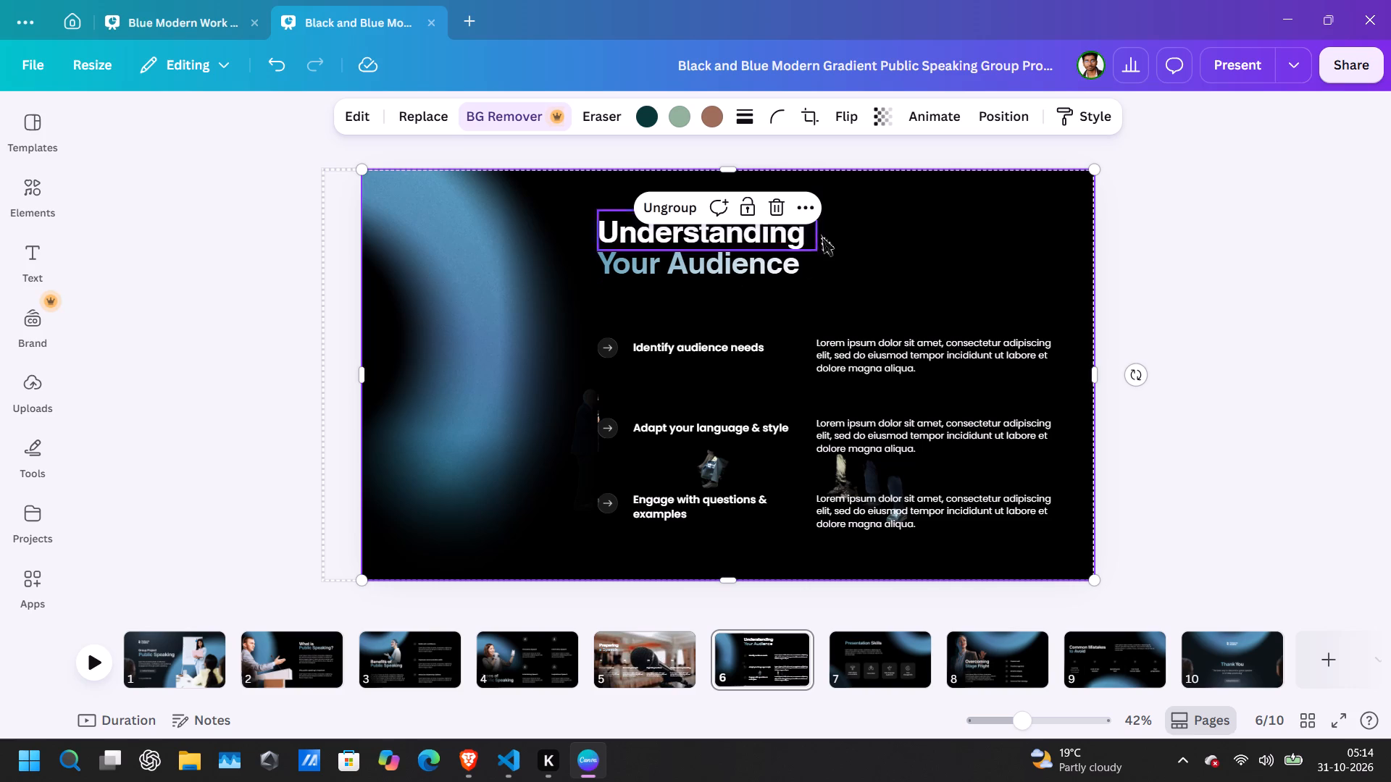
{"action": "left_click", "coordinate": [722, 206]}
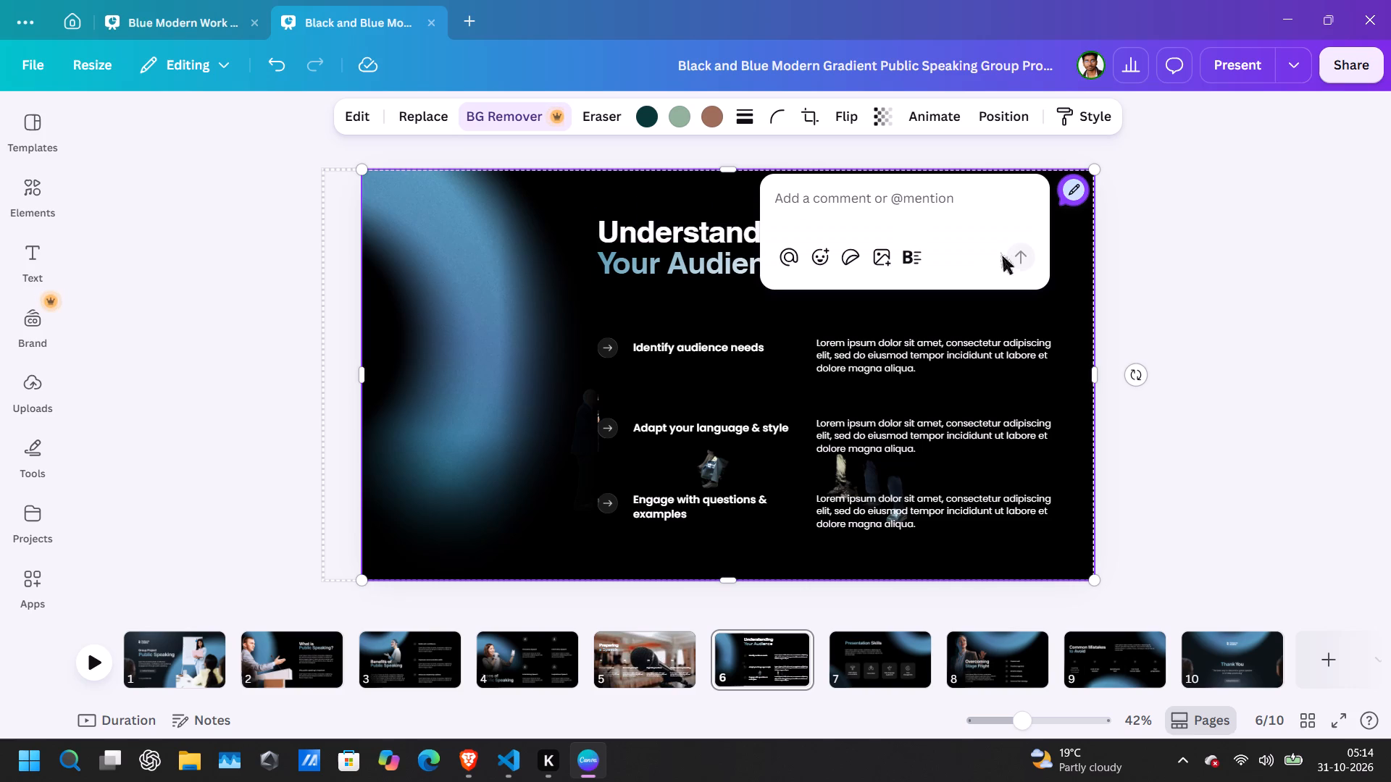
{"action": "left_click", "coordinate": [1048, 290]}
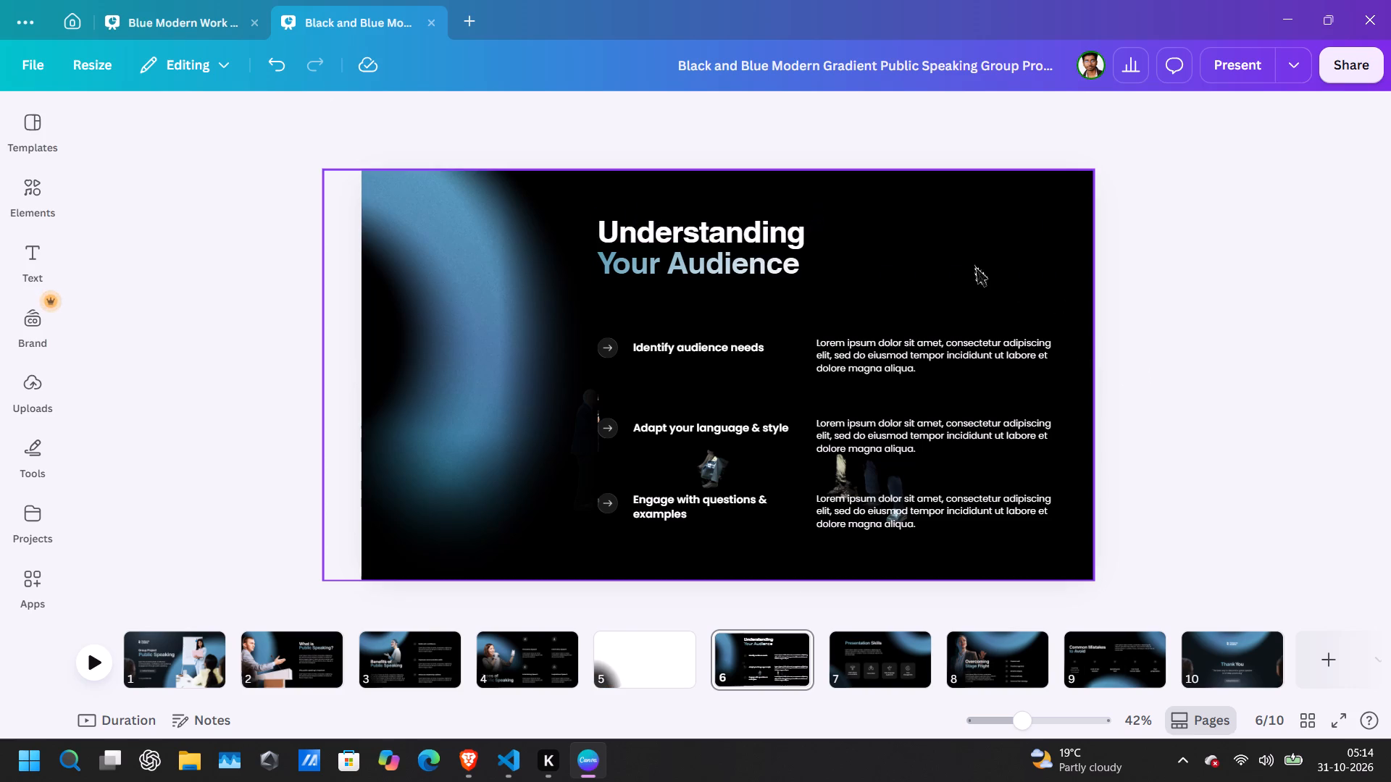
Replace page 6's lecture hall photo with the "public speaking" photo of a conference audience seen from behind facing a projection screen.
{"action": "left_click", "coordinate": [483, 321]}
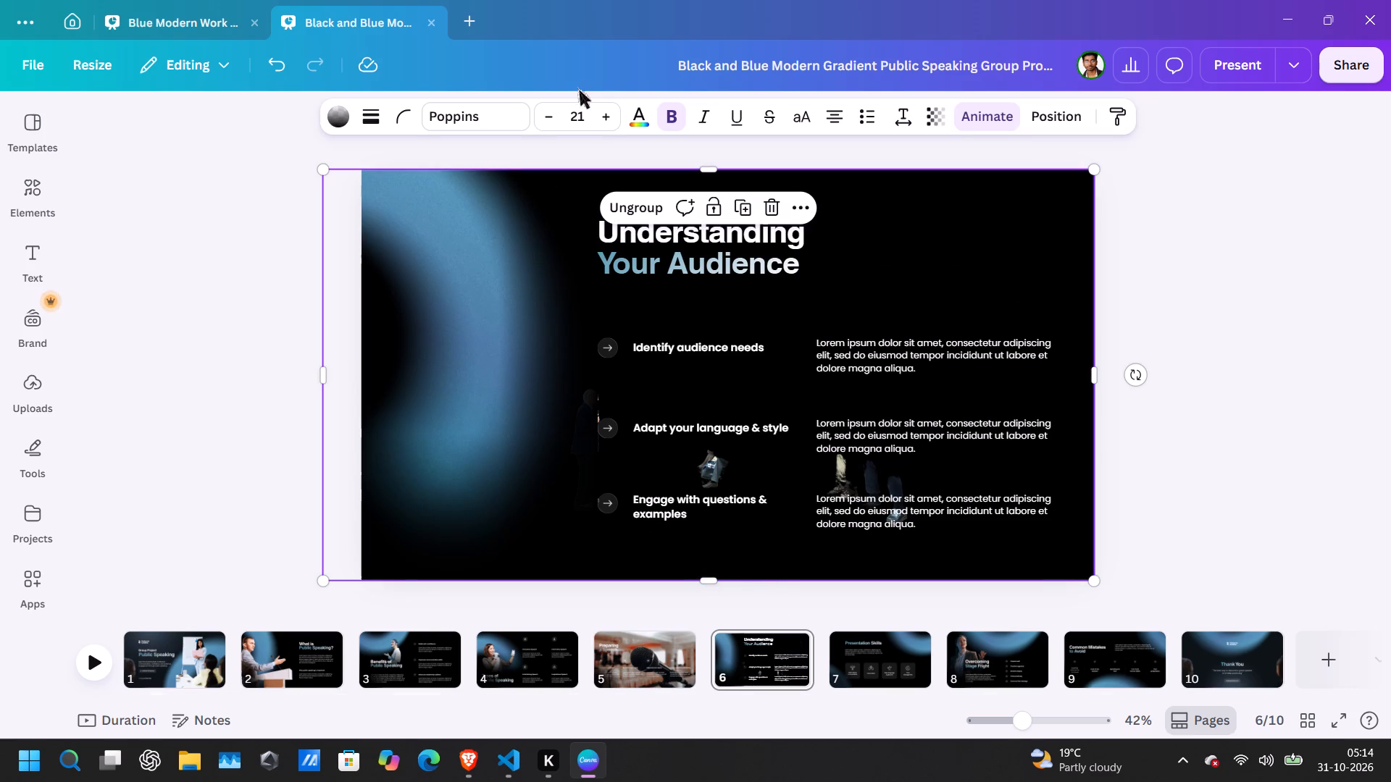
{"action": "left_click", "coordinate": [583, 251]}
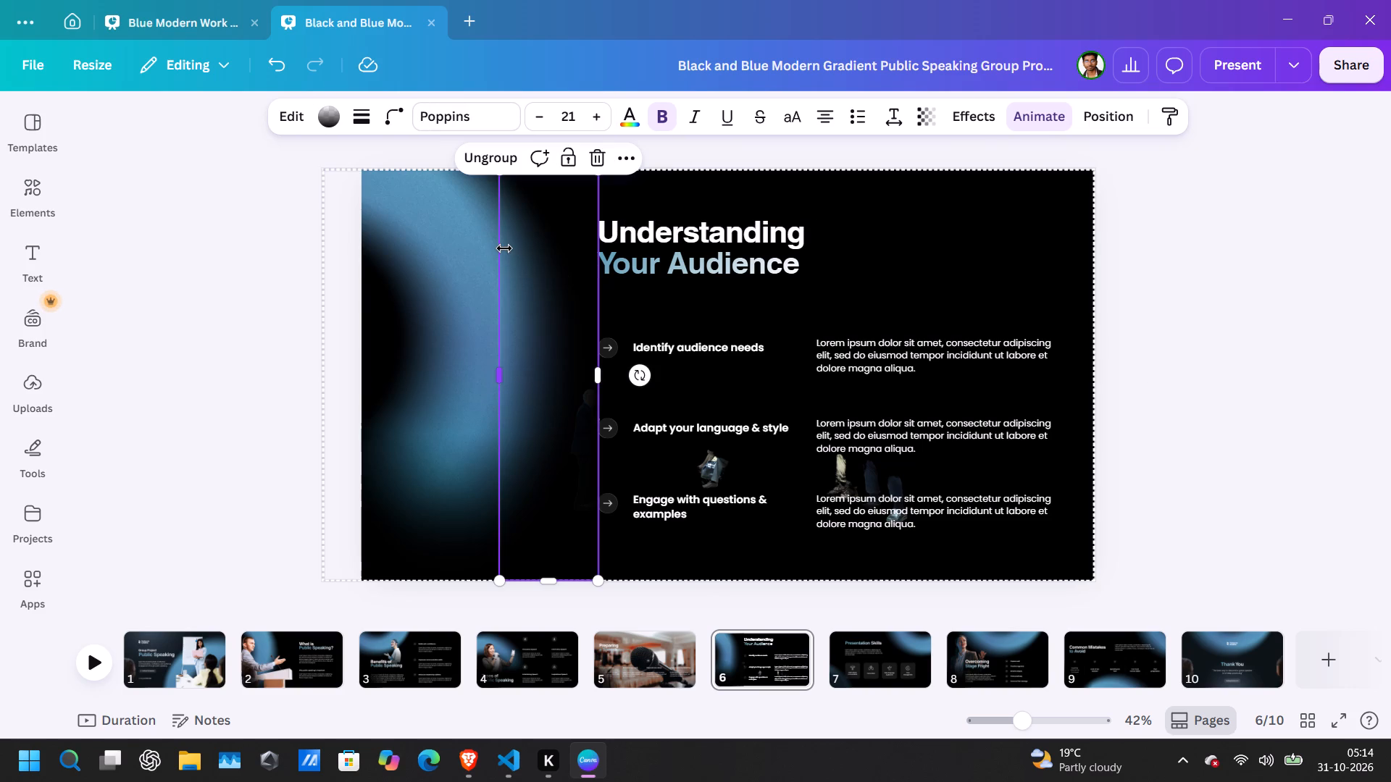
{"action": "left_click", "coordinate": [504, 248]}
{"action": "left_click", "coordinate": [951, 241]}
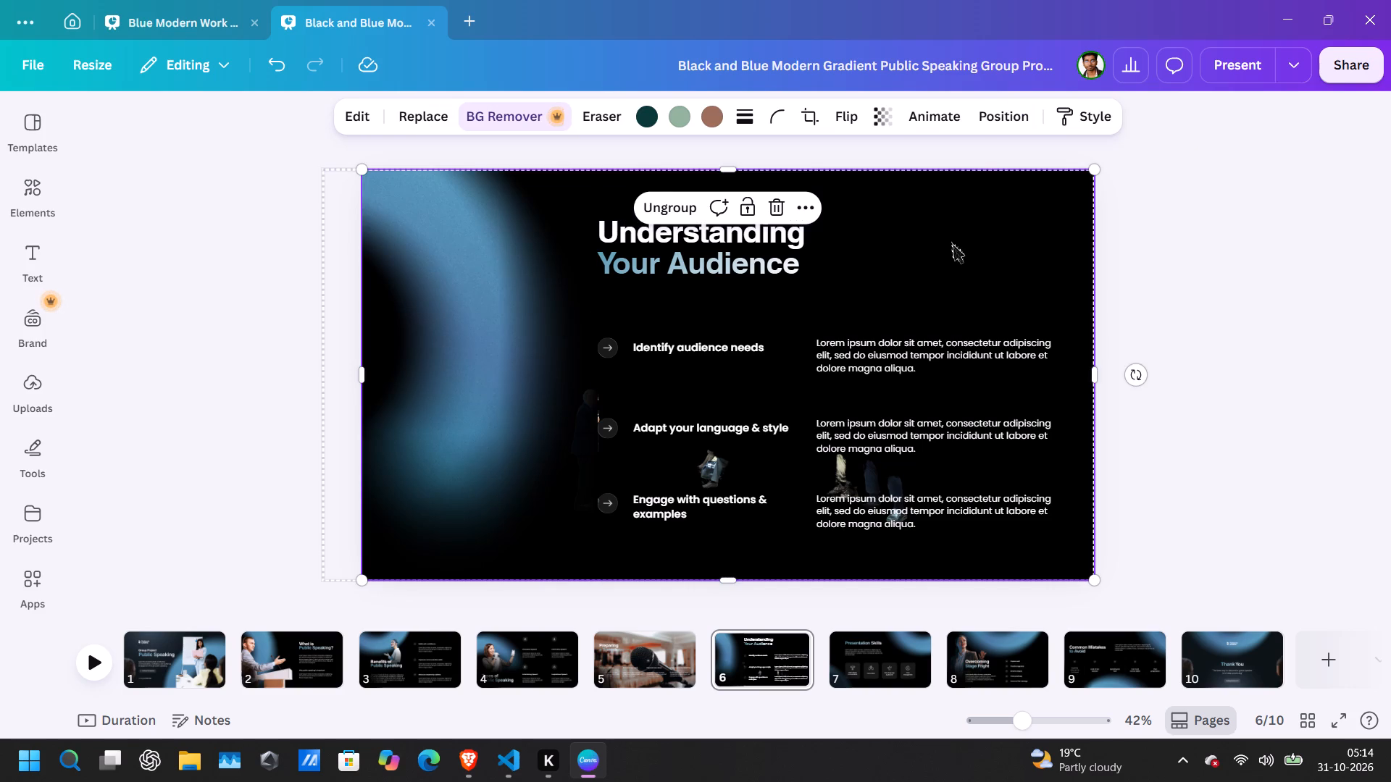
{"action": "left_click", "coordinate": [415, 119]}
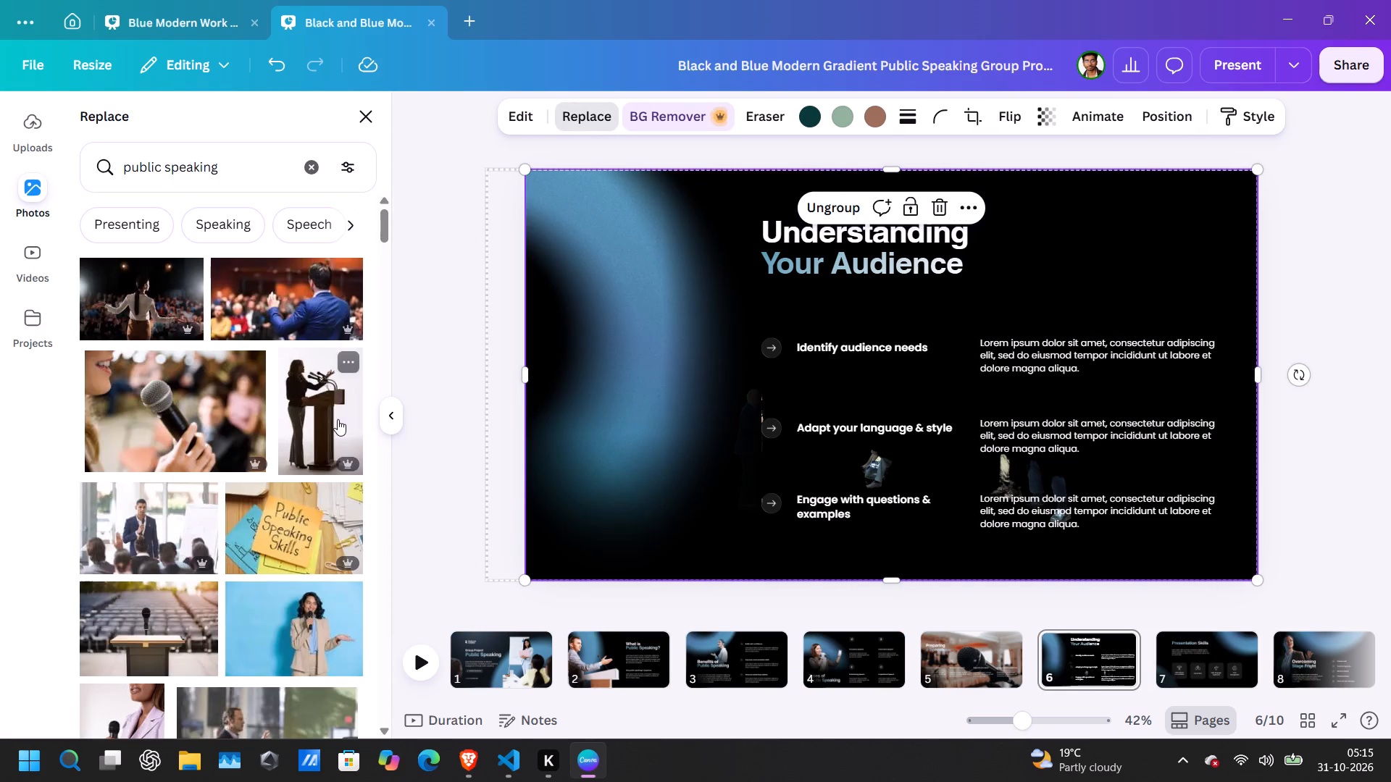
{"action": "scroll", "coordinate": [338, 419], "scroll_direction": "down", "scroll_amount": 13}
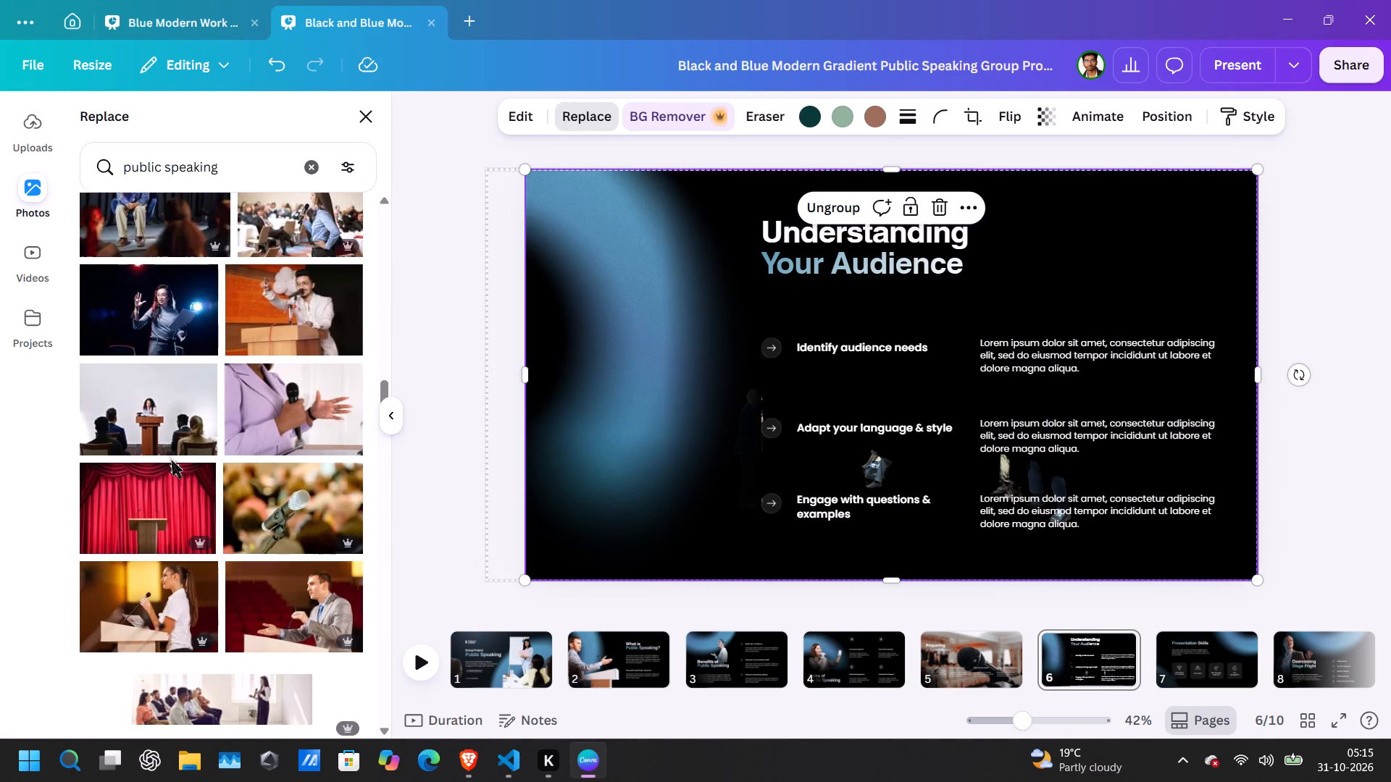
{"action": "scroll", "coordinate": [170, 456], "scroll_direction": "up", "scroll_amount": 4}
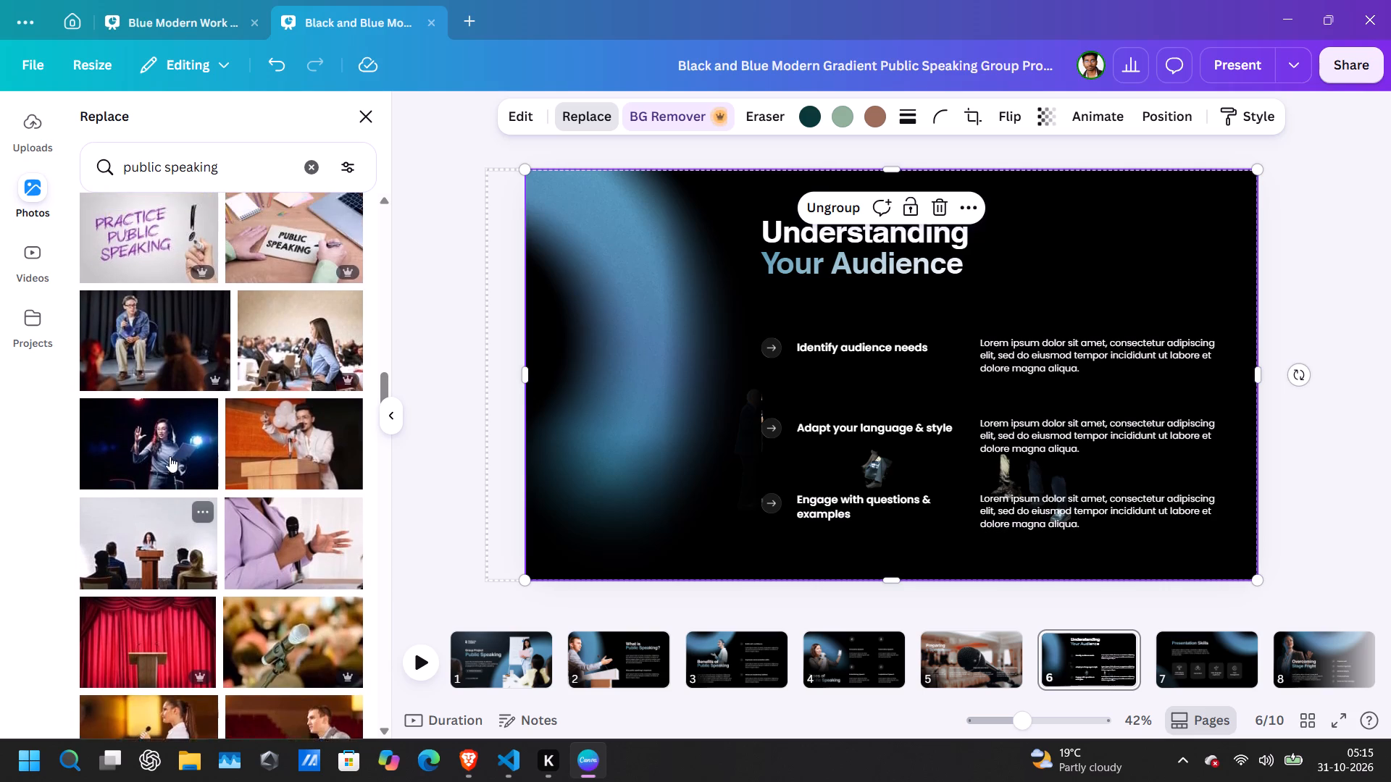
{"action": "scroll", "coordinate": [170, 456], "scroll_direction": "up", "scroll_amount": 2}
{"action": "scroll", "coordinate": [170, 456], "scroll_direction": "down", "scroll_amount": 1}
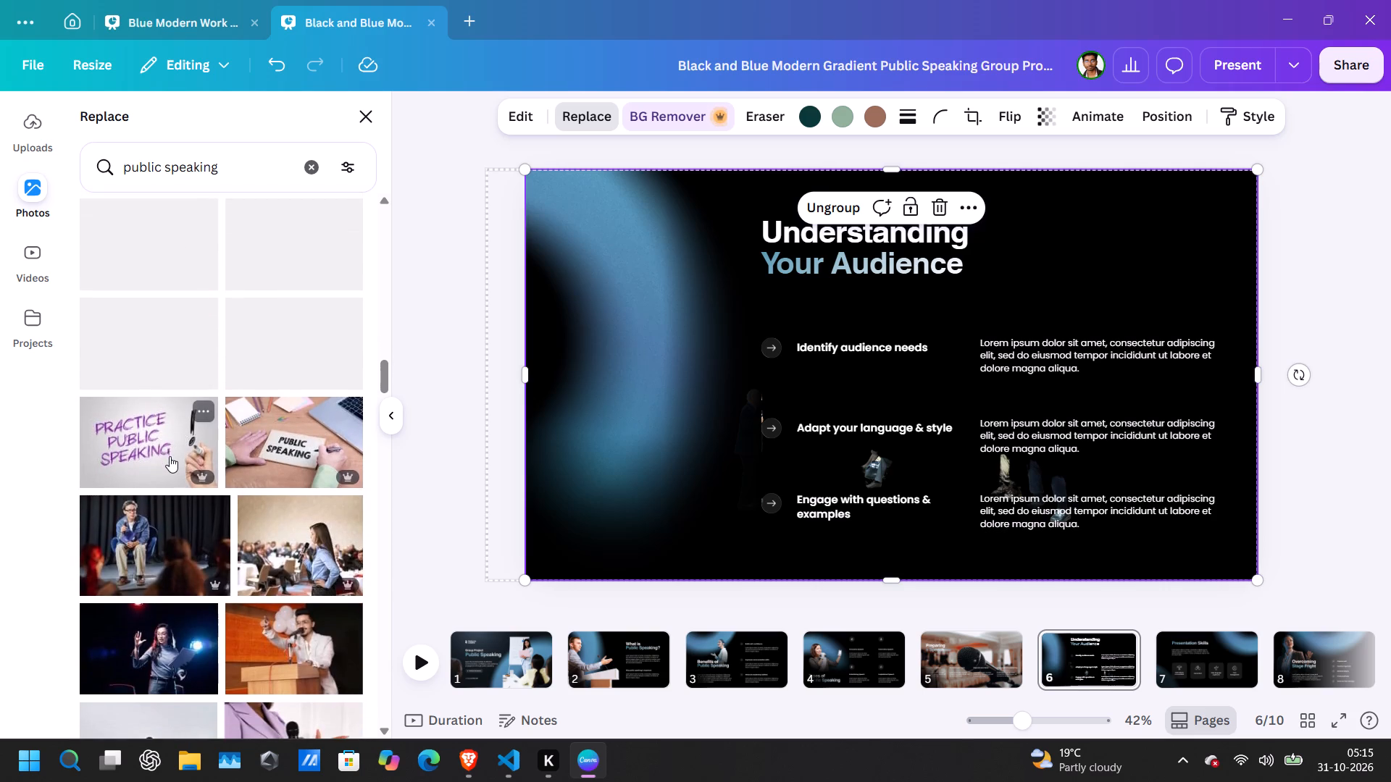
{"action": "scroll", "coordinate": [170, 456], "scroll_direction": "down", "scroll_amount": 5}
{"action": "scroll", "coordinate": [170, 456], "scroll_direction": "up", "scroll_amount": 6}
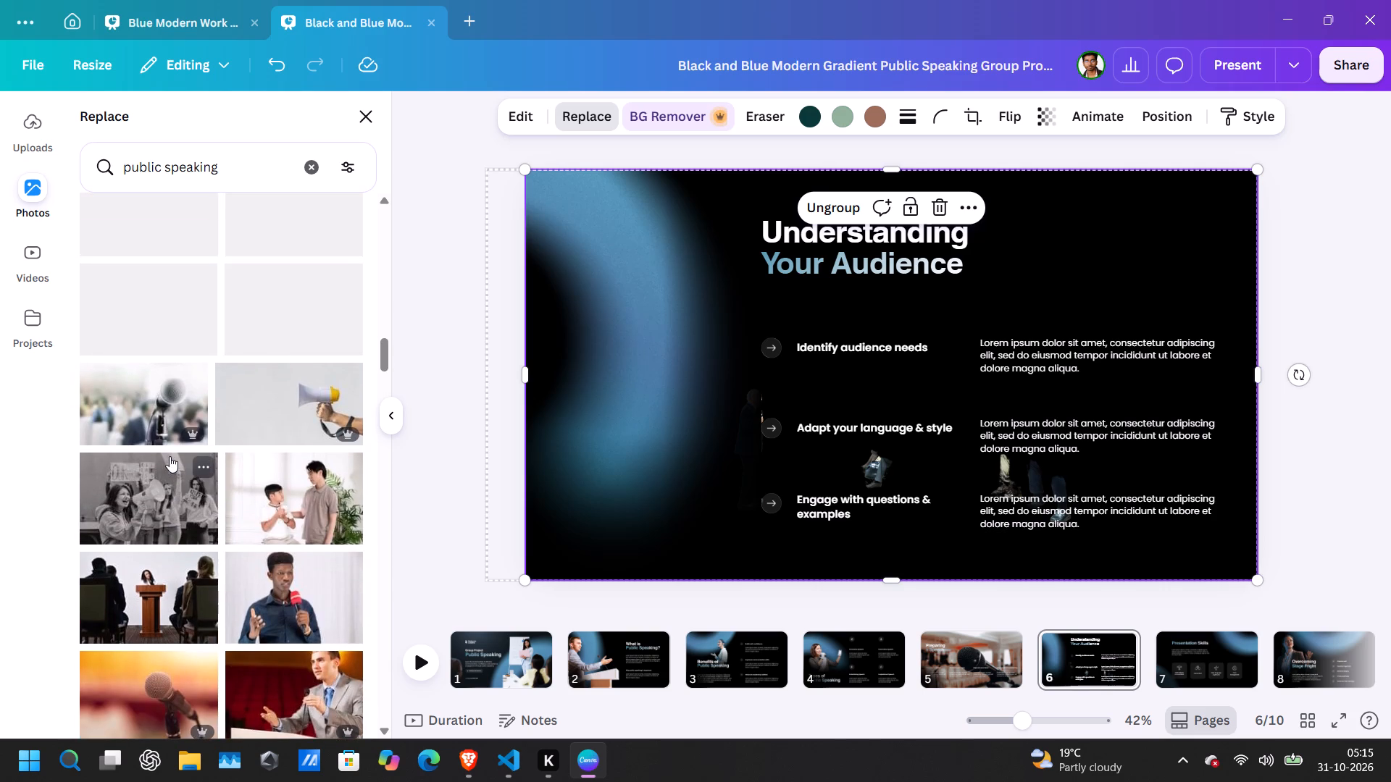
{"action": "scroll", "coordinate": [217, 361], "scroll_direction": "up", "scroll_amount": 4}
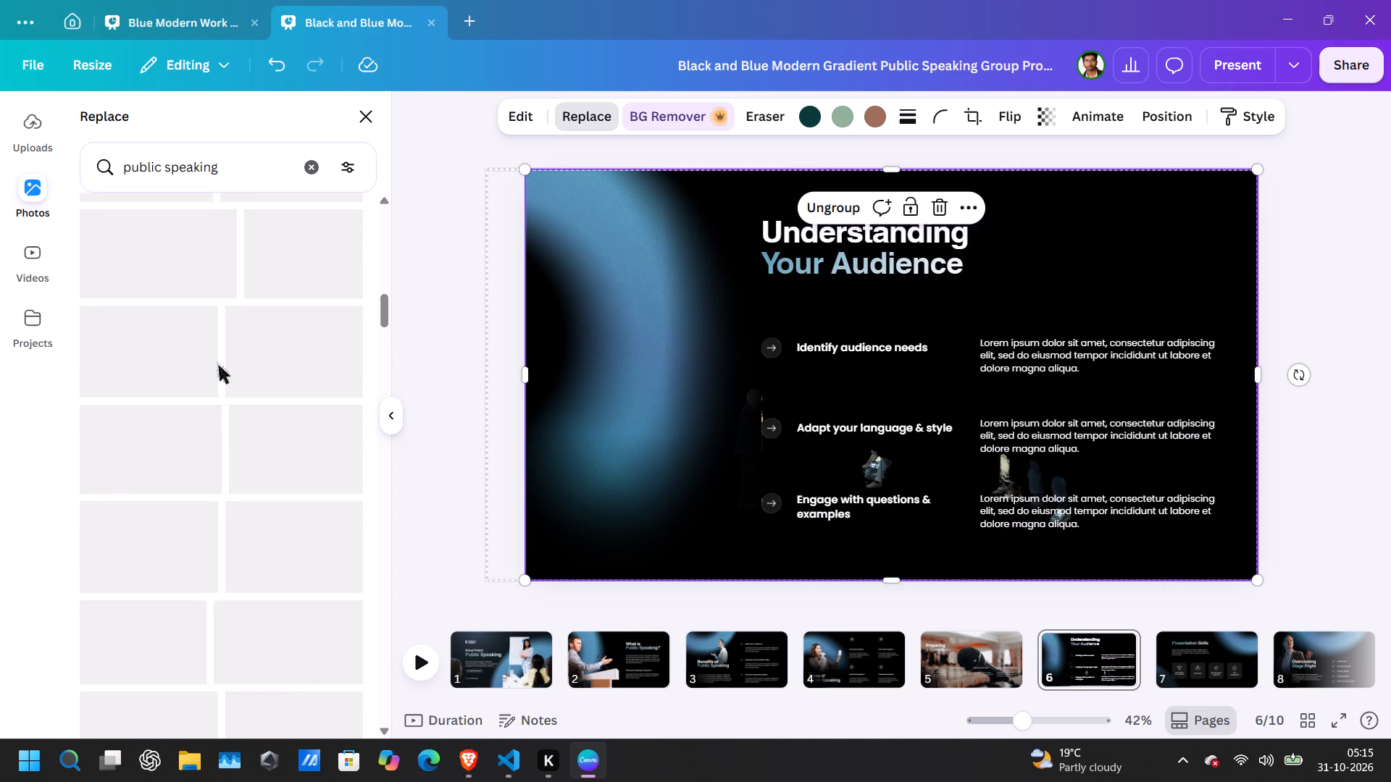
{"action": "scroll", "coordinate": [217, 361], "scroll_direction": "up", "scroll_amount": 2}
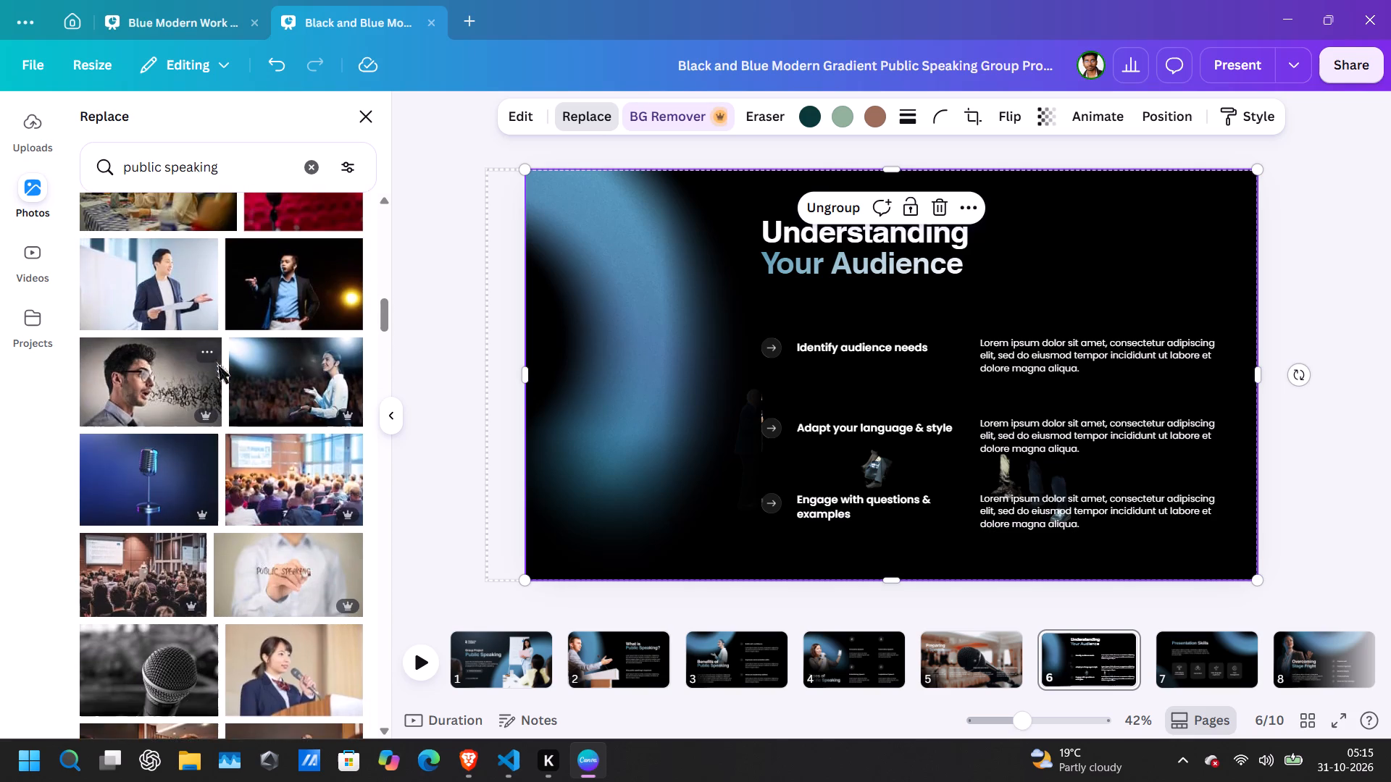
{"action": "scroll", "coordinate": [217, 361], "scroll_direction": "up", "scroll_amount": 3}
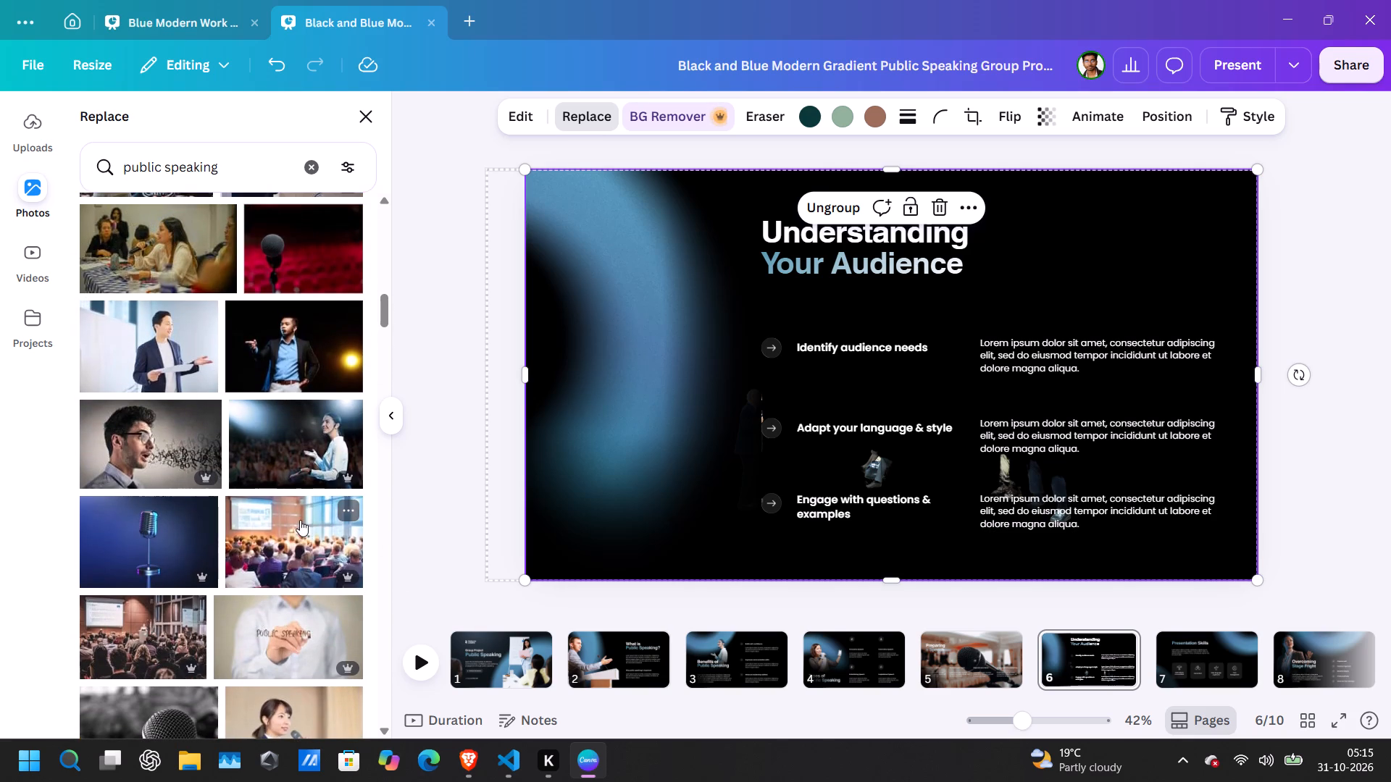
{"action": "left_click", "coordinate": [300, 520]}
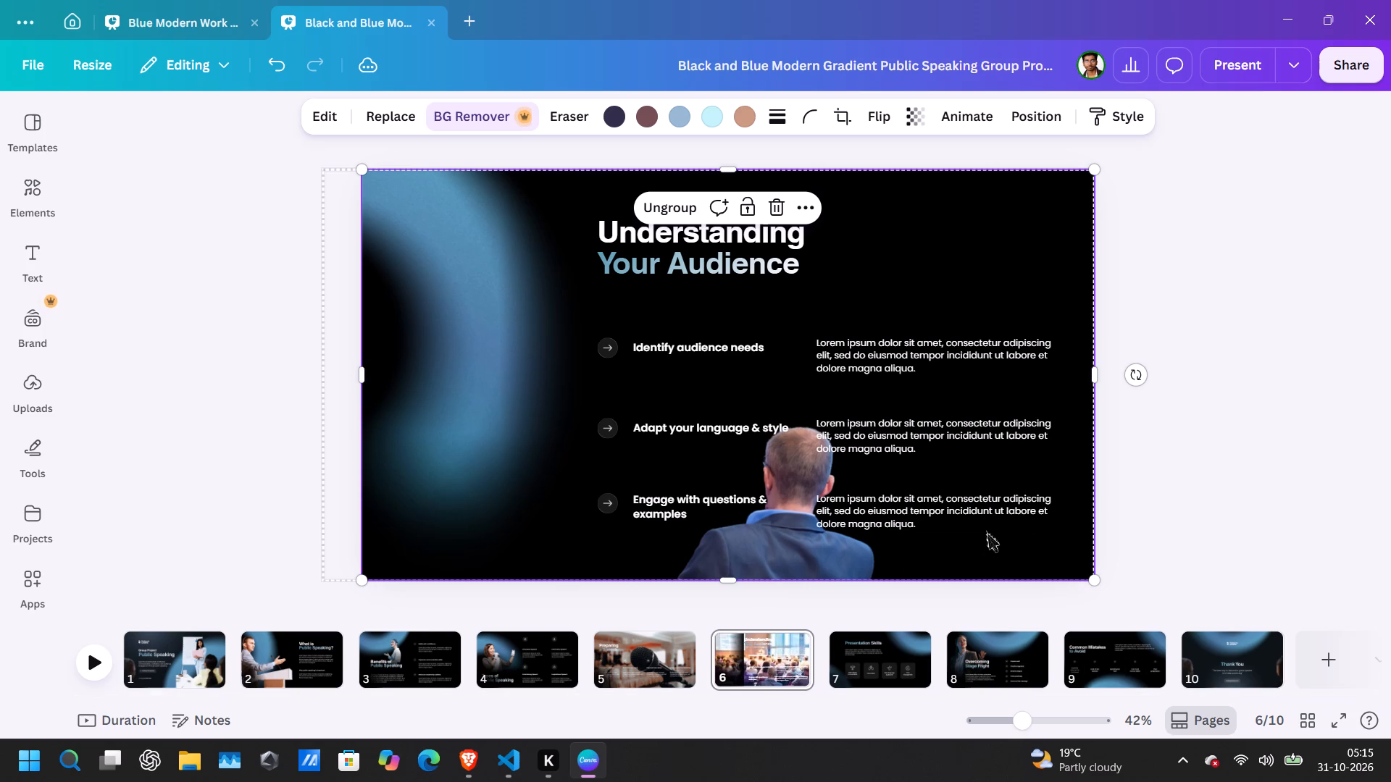
Narrow the conference audience photo on page 6 from its right side to about 567 wide, leaving it beside the text.
{"action": "left_click_drag", "start_coordinate": [1095, 387], "coordinate": [826, 396]}
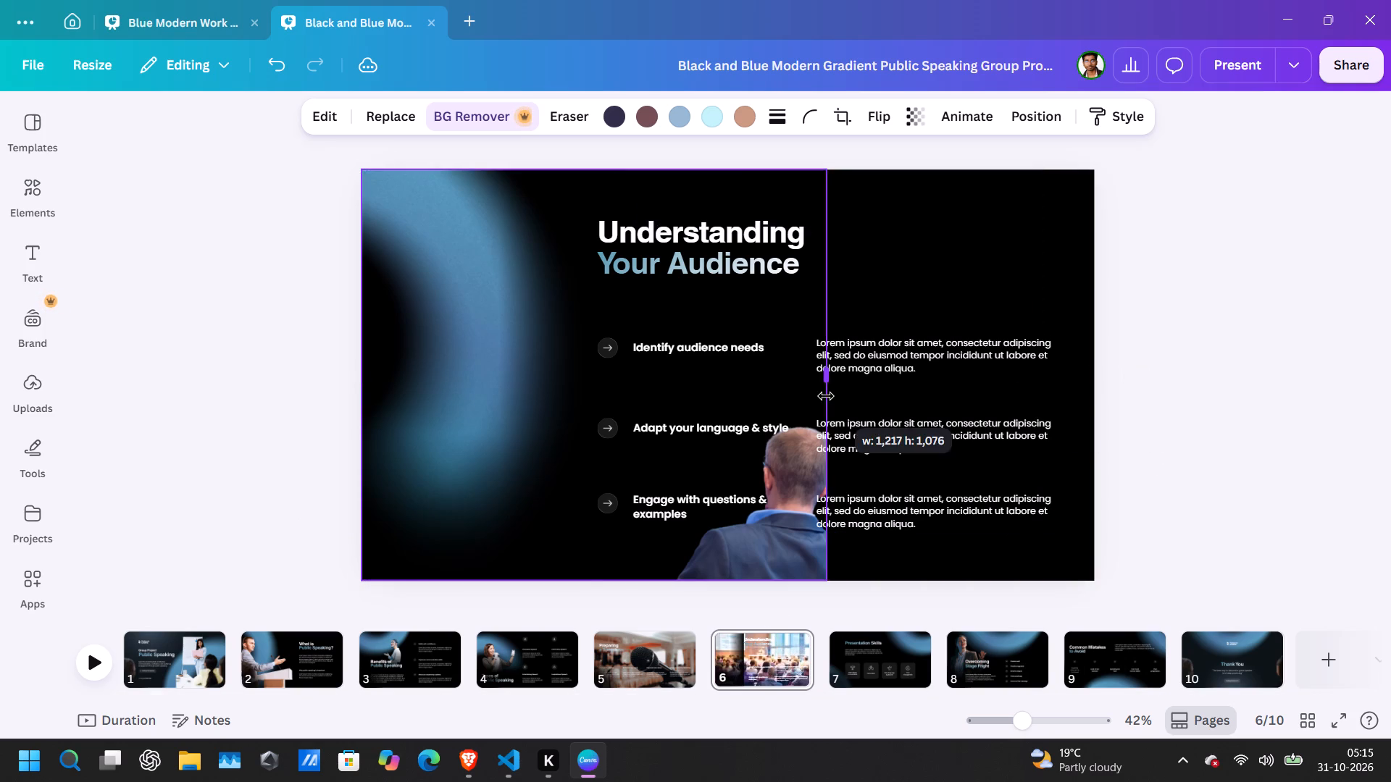
{"action": "left_click_drag", "start_coordinate": [826, 396], "coordinate": [600, 437]}
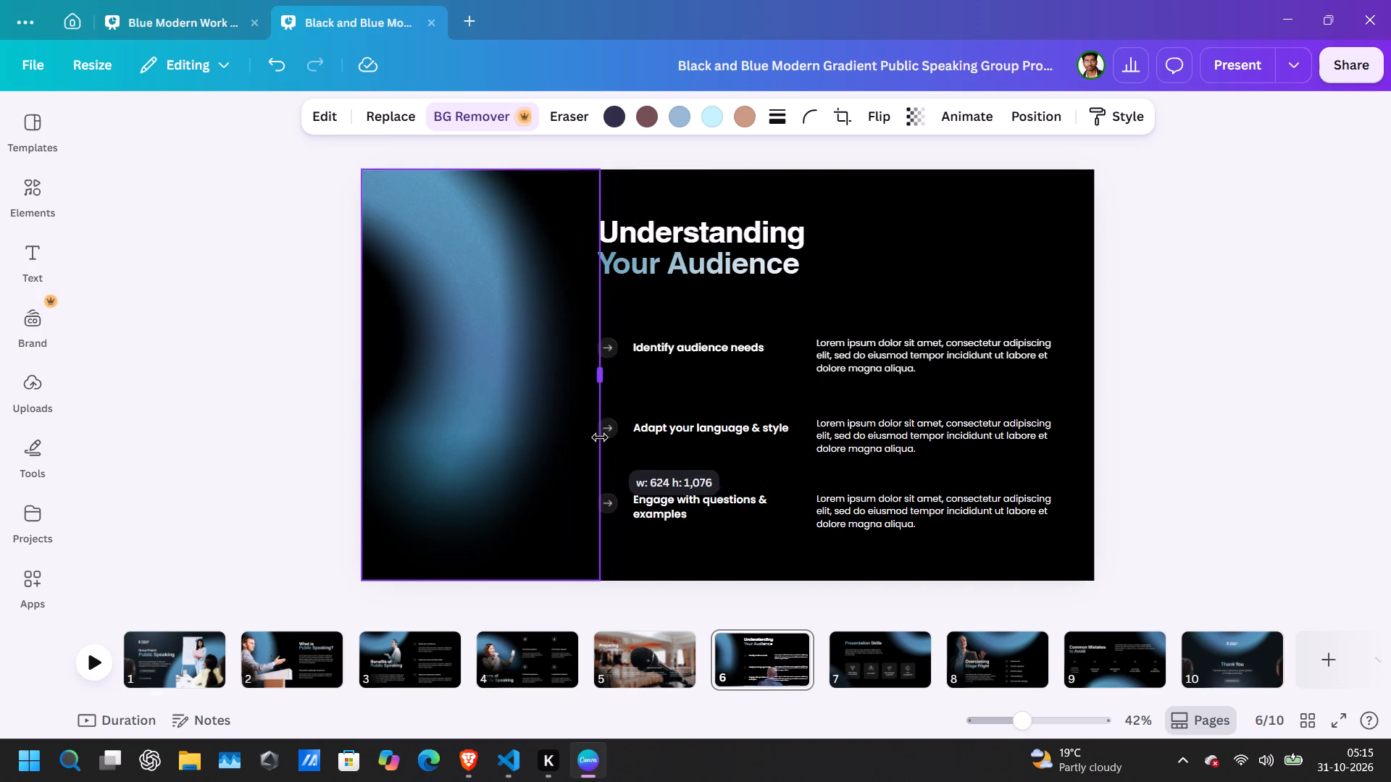
{"action": "left_click_drag", "start_coordinate": [600, 437], "coordinate": [578, 438]}
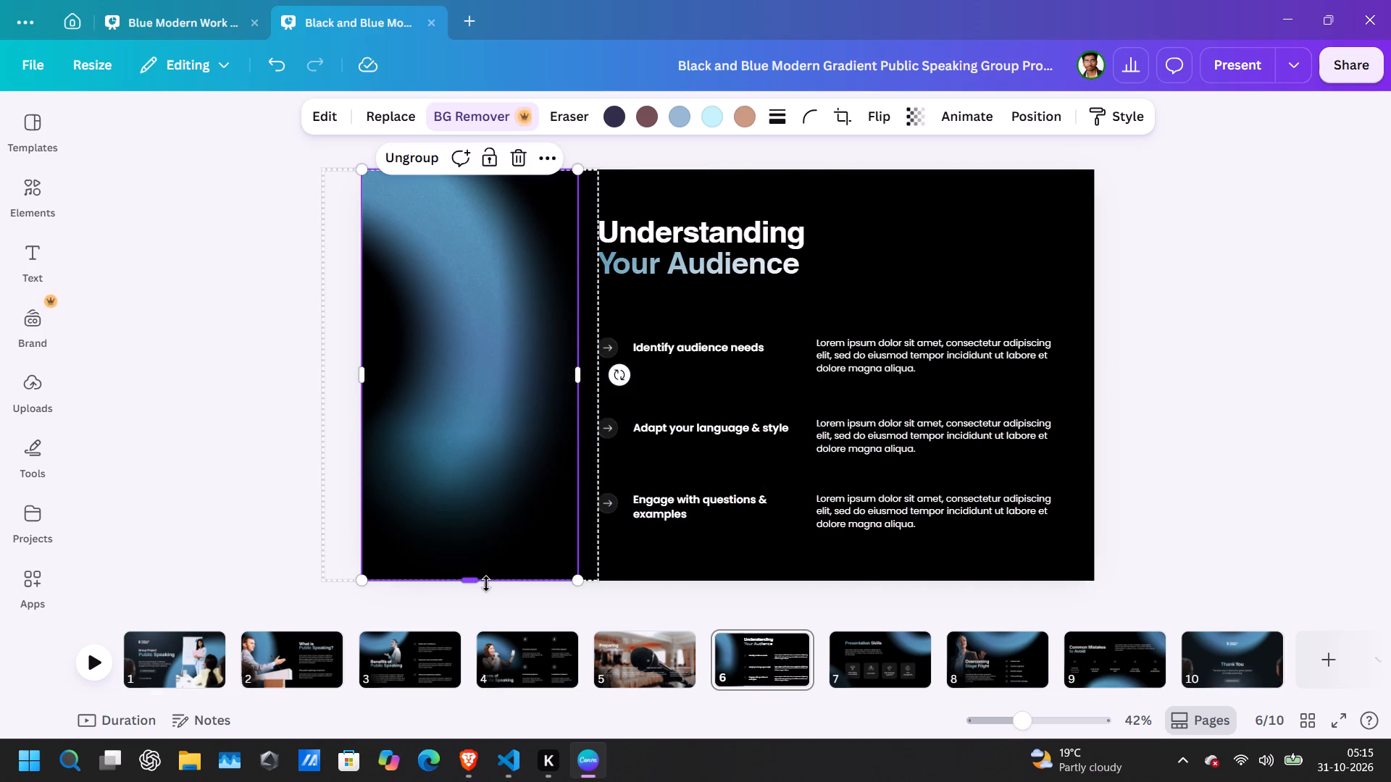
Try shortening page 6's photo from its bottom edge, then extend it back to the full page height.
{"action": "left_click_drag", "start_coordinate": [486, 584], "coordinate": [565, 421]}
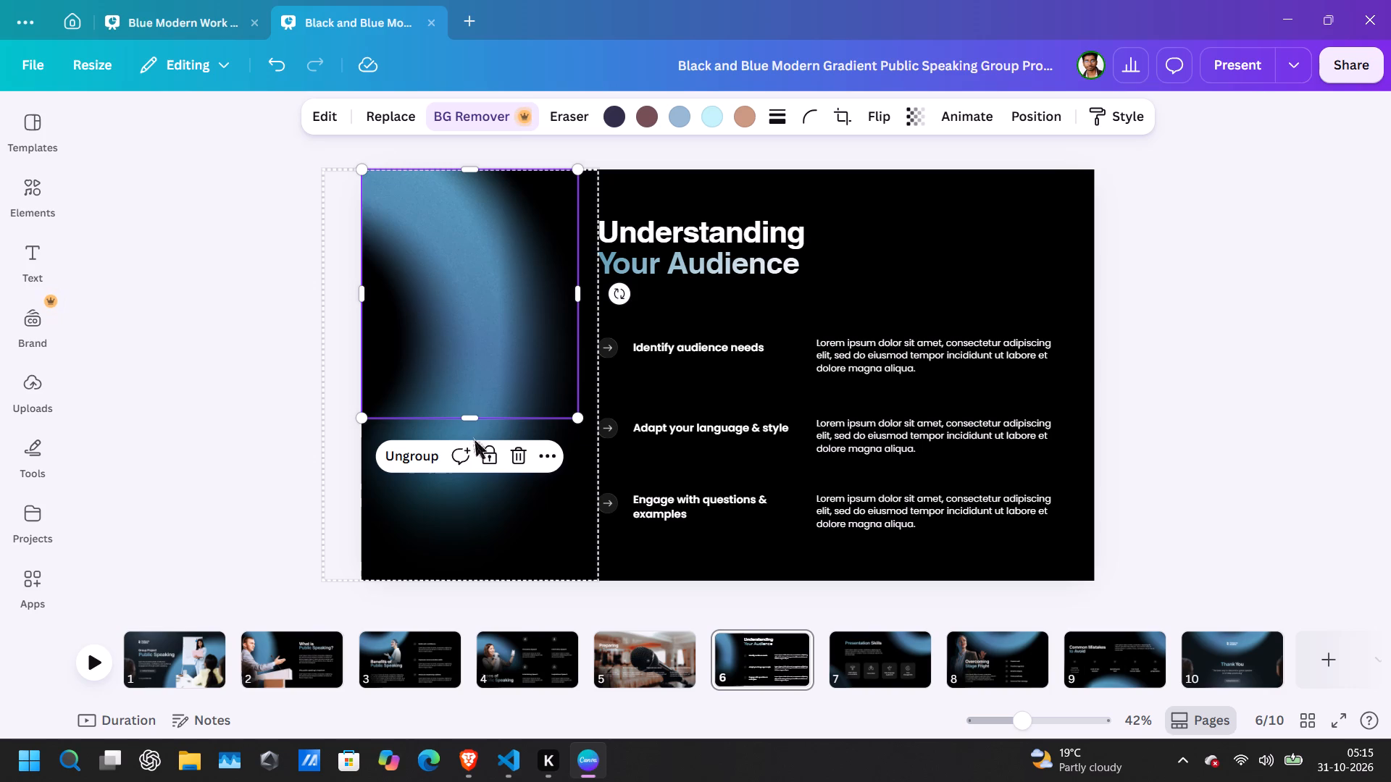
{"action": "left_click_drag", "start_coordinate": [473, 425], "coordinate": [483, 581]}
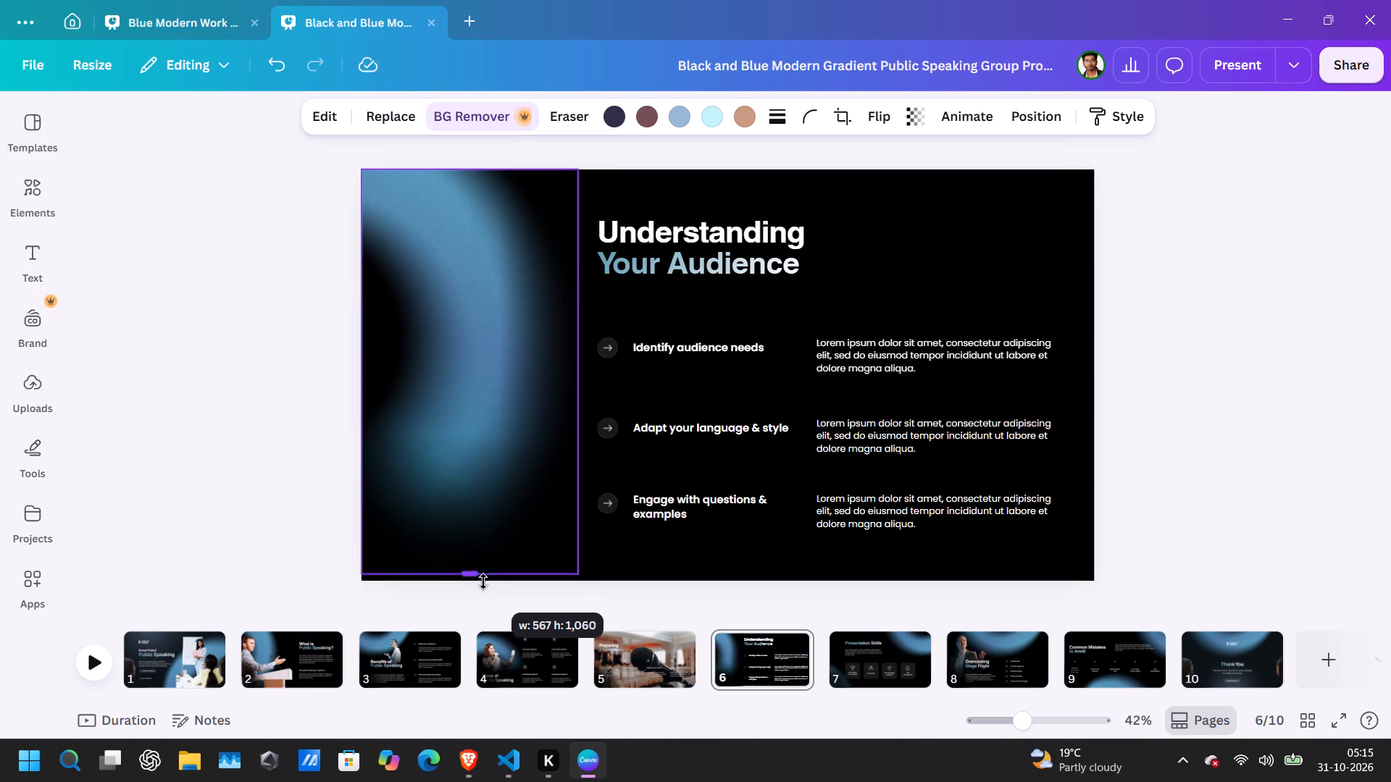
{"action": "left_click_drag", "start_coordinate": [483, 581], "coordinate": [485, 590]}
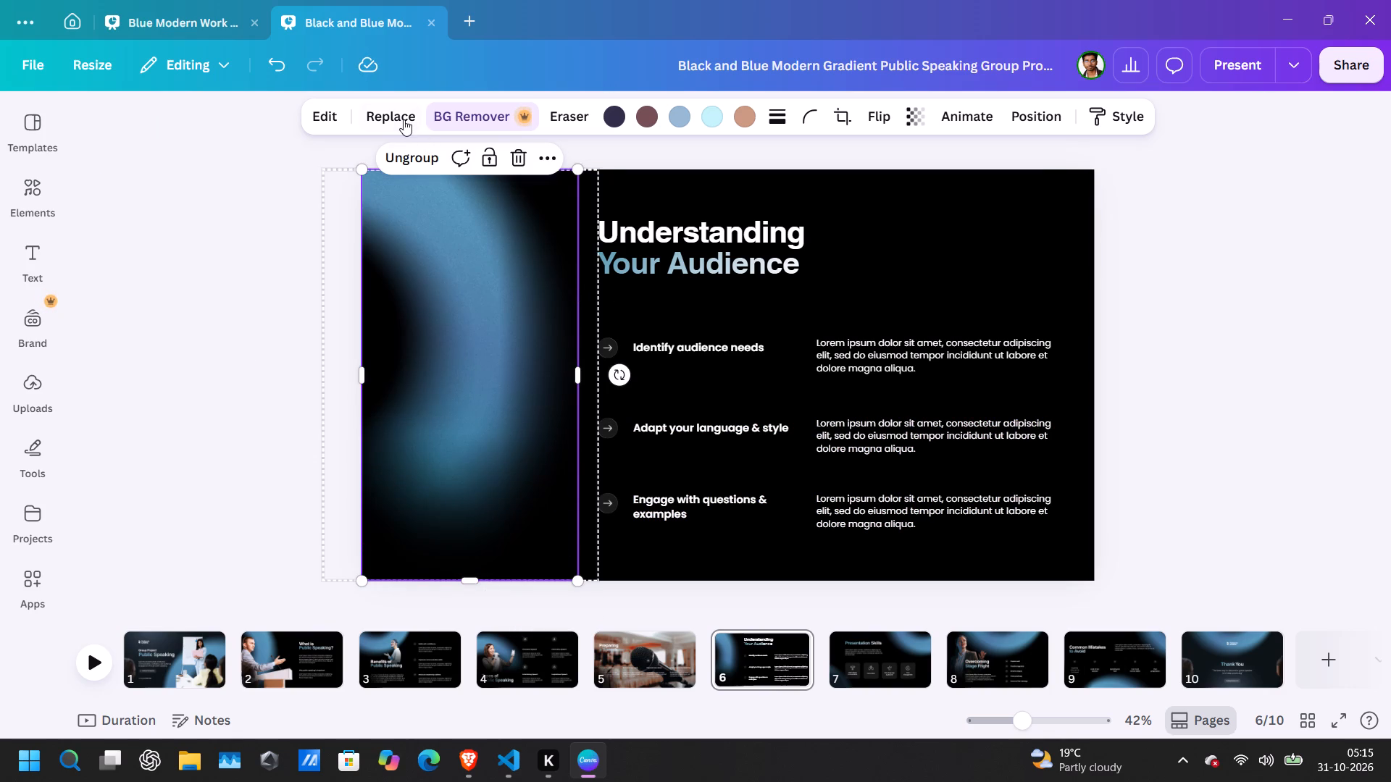
Replace page 6's conference audience photo with the "public speaking" photo of a man in a blue suit holding a microphone before an audience.
{"action": "left_click", "coordinate": [404, 119]}
{"action": "left_click", "coordinate": [155, 531]}
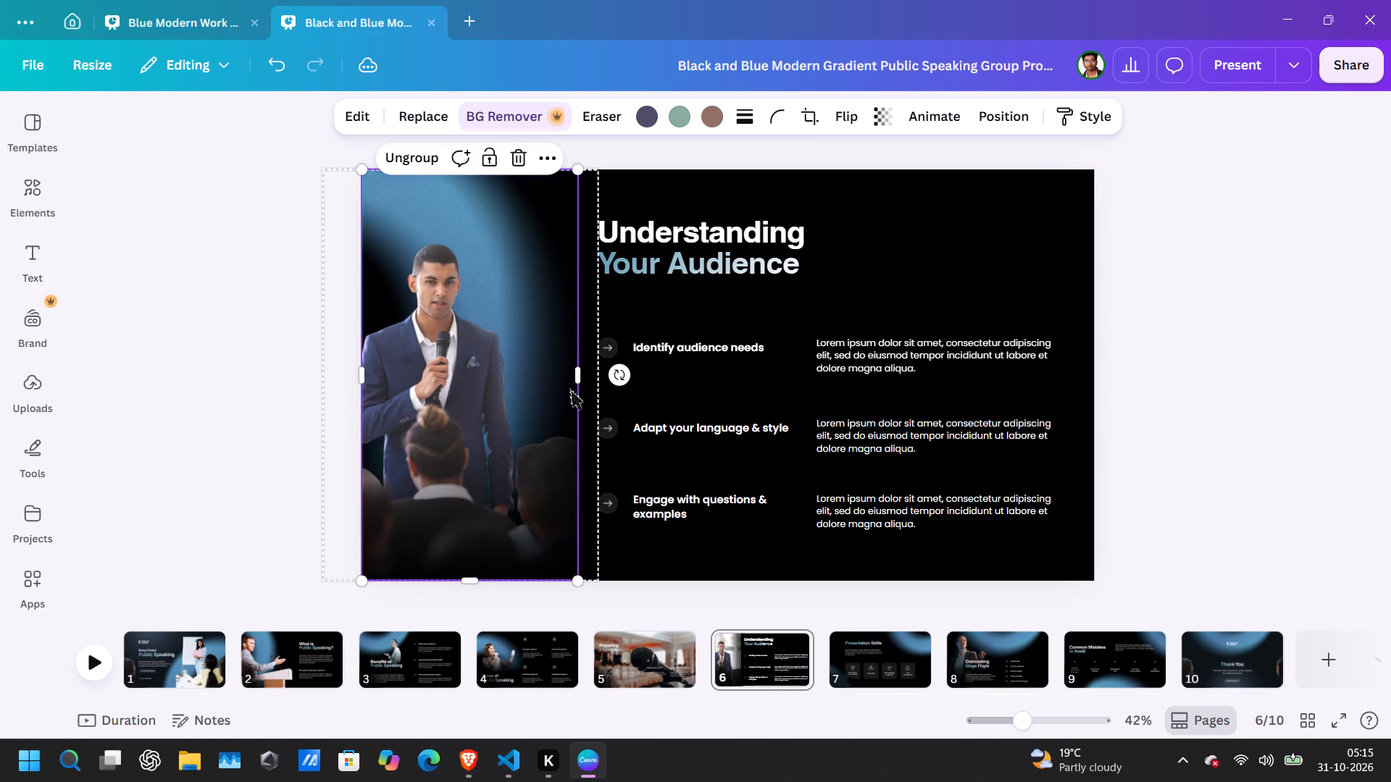
Widen the blue-suit speaker photo on page 6 to the gradient overlay's right edge, where the title text begins.
{"action": "left_click_drag", "start_coordinate": [574, 381], "coordinate": [616, 381]}
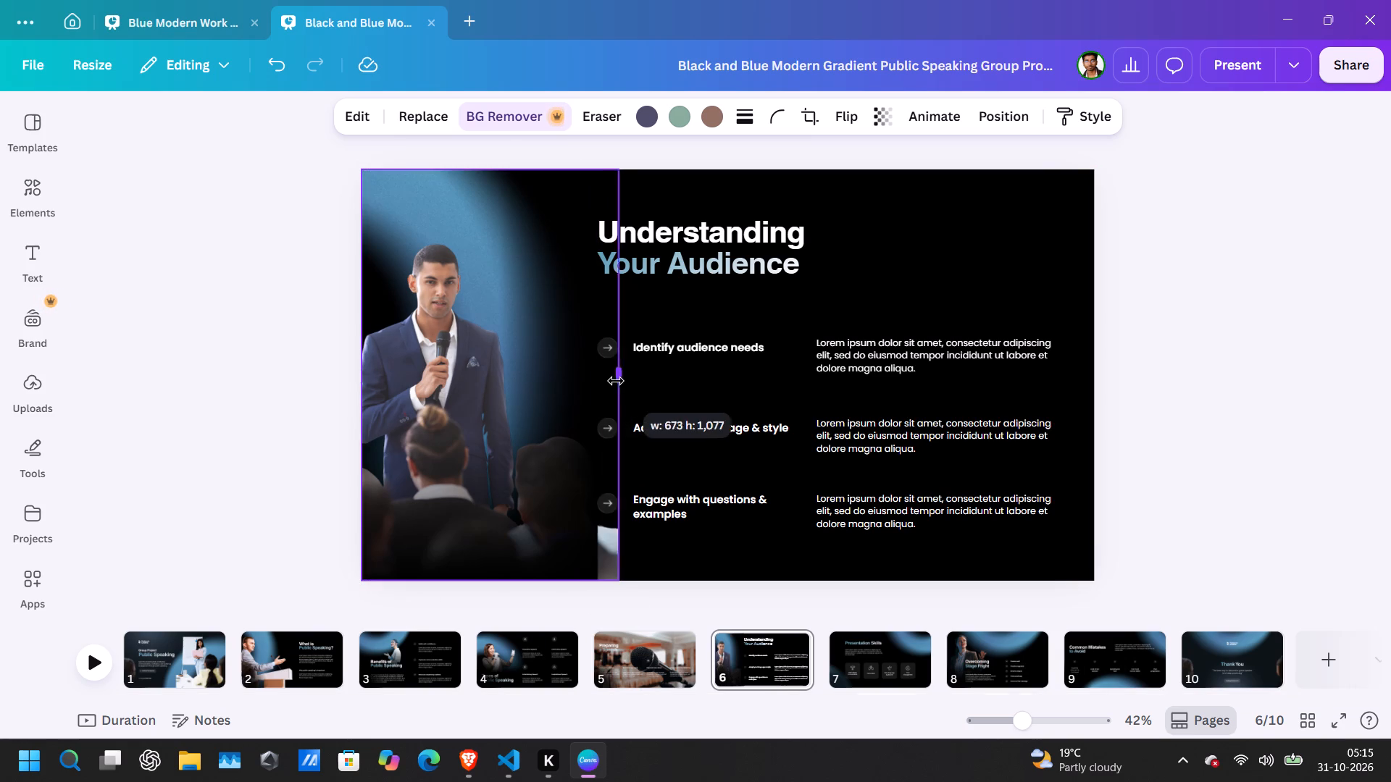
{"action": "left_click_drag", "start_coordinate": [616, 381], "coordinate": [598, 384]}
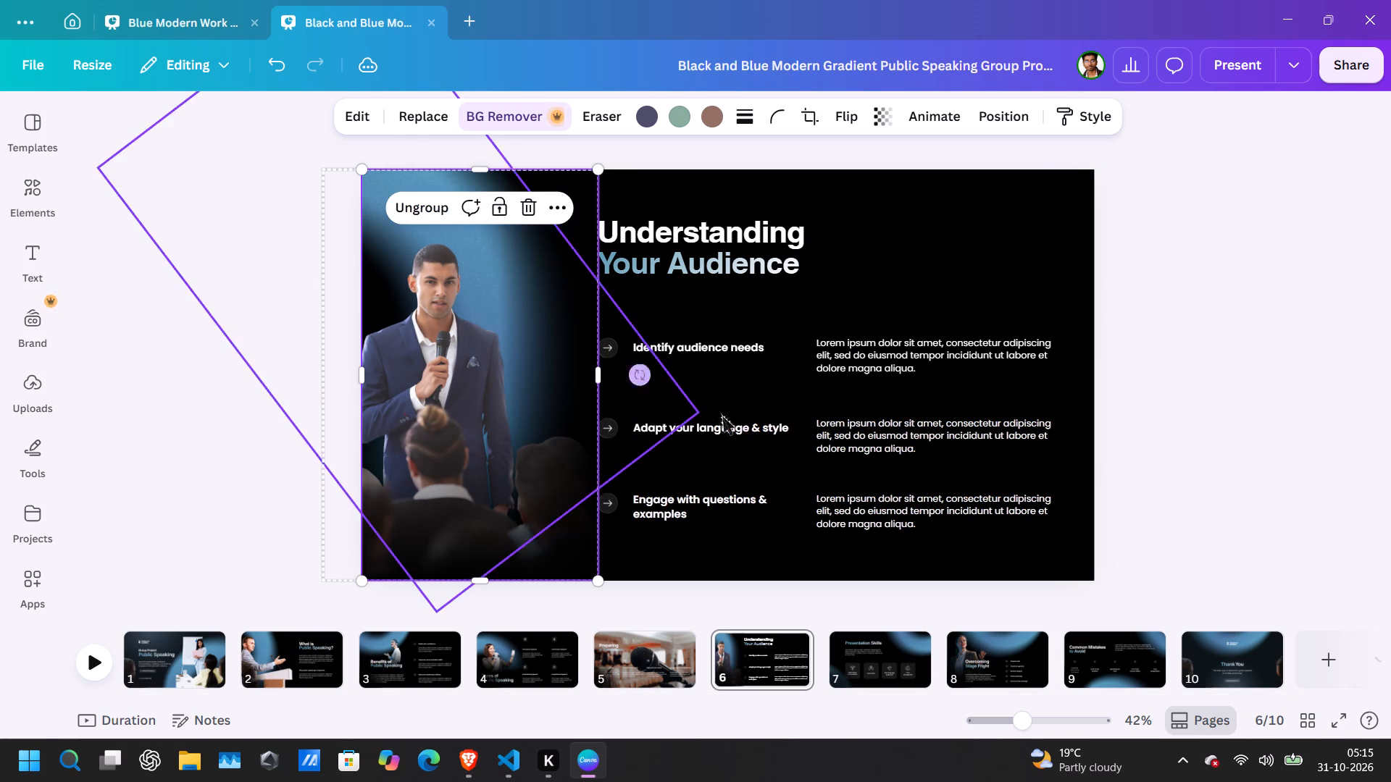
{"action": "left_click", "coordinate": [748, 530]}
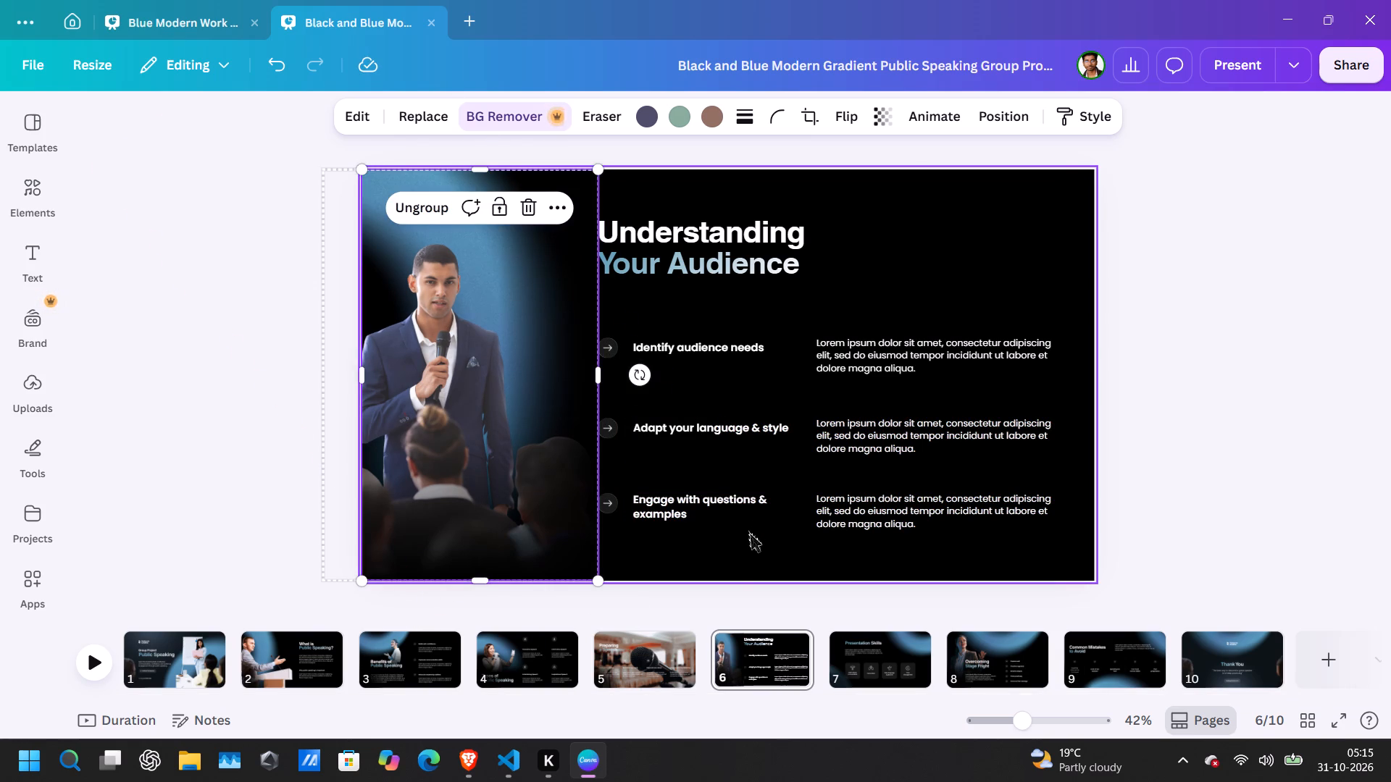
{"action": "left_click", "coordinate": [1136, 350]}
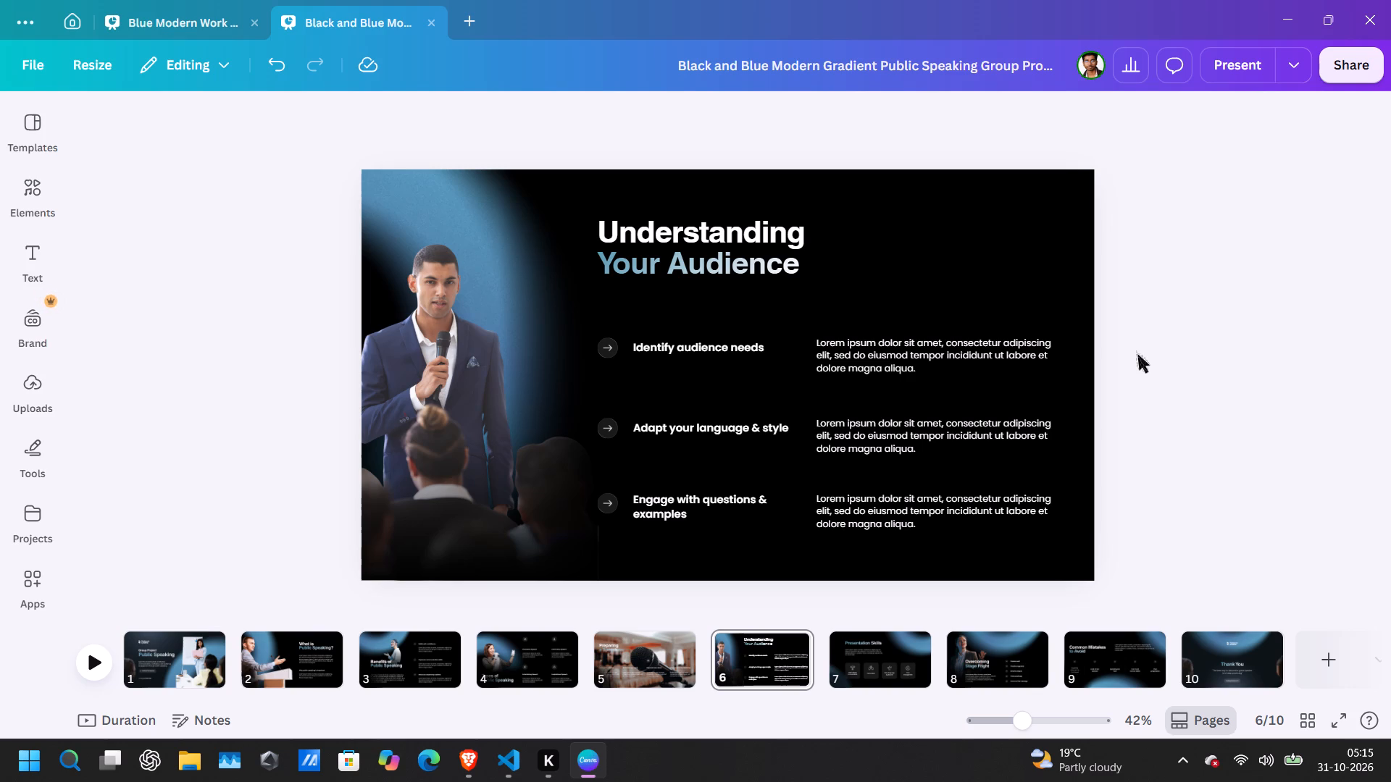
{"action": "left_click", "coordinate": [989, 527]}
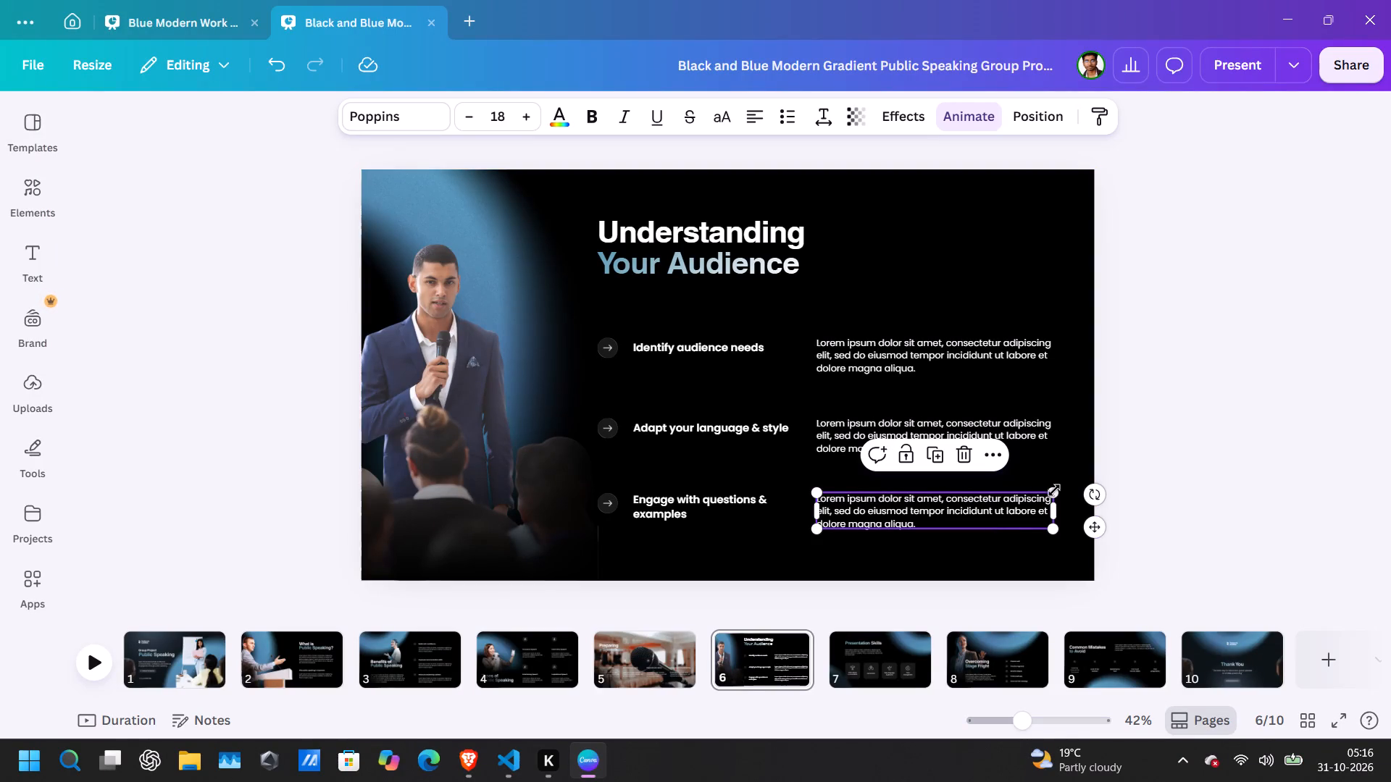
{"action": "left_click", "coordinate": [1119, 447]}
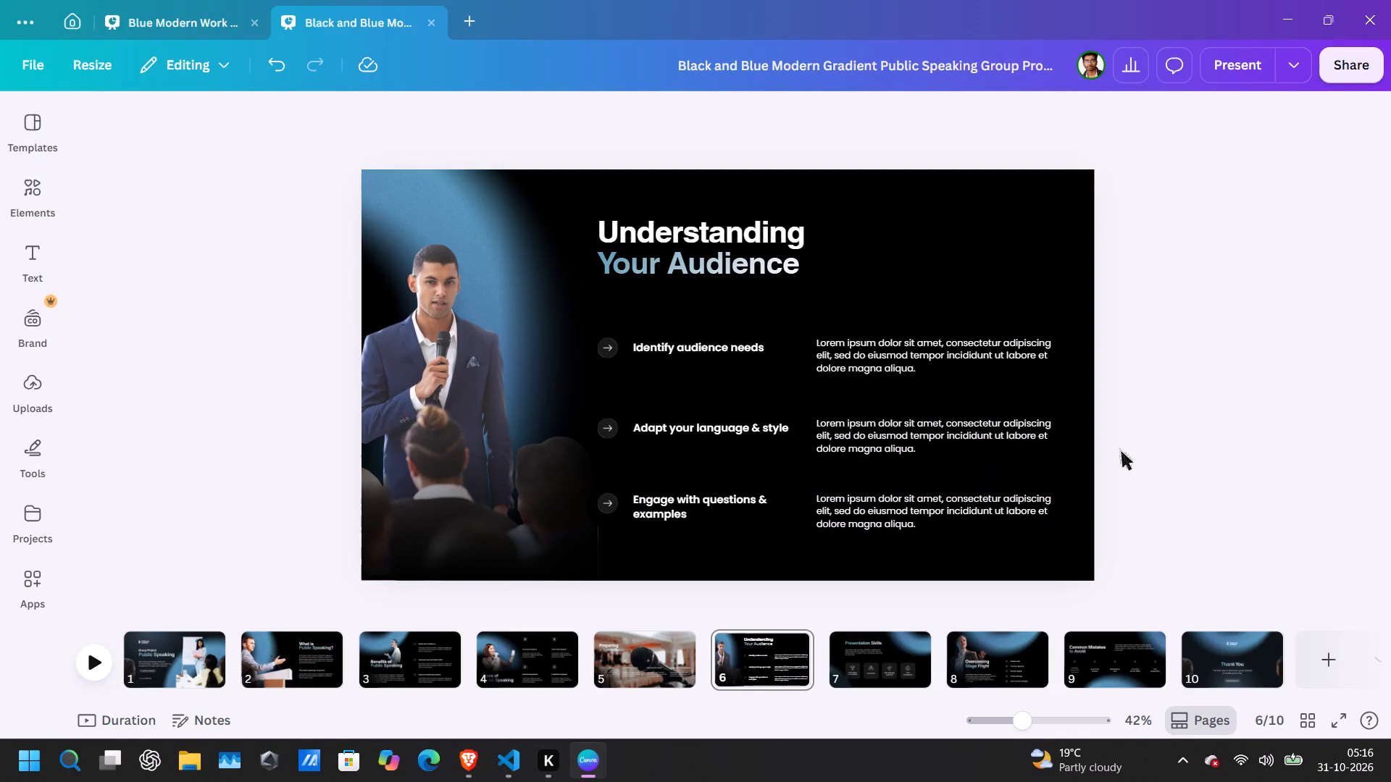
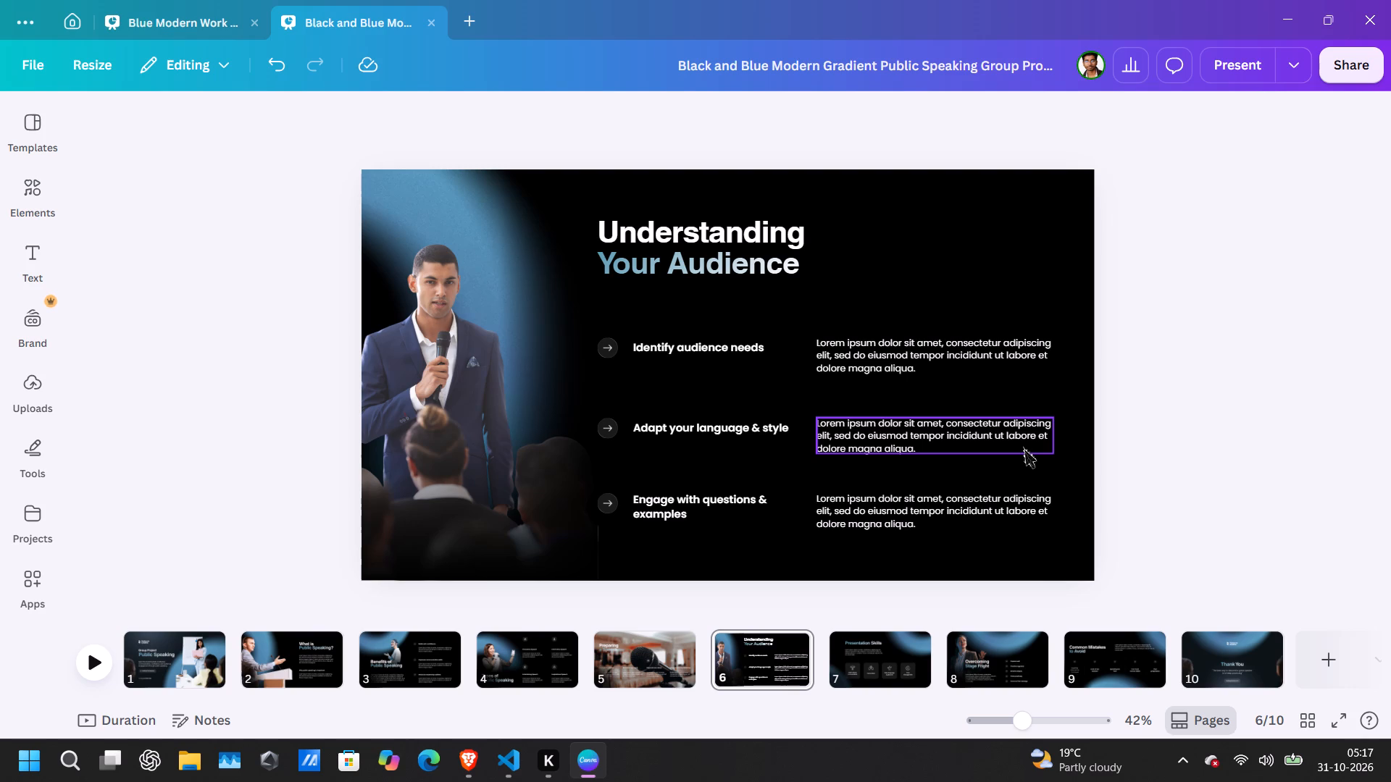
Replace page 7's upper-right blue gradient with the "public speaking" photo of a man in a blue suit addressing a seated audience.
{"action": "left_click", "coordinate": [1122, 300]}
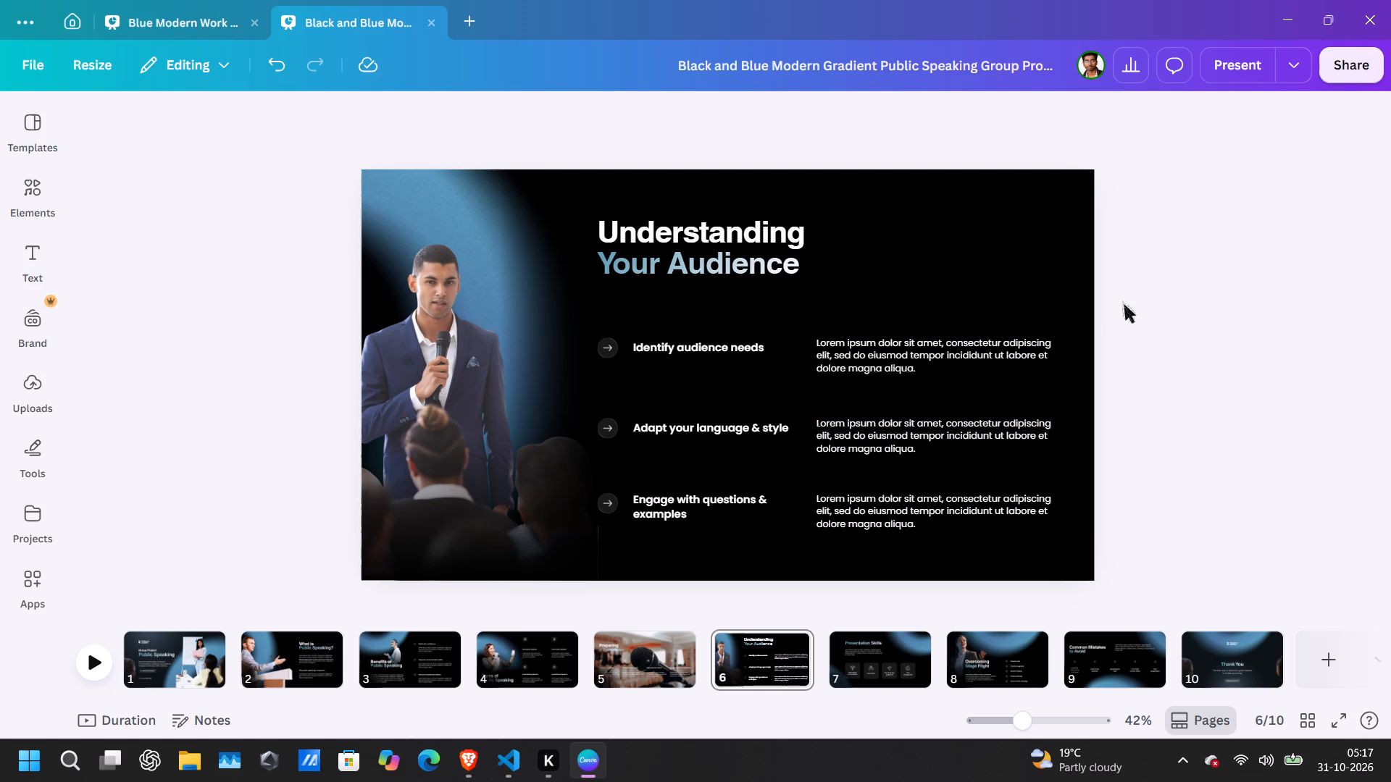
{"action": "left_click", "coordinate": [879, 655]}
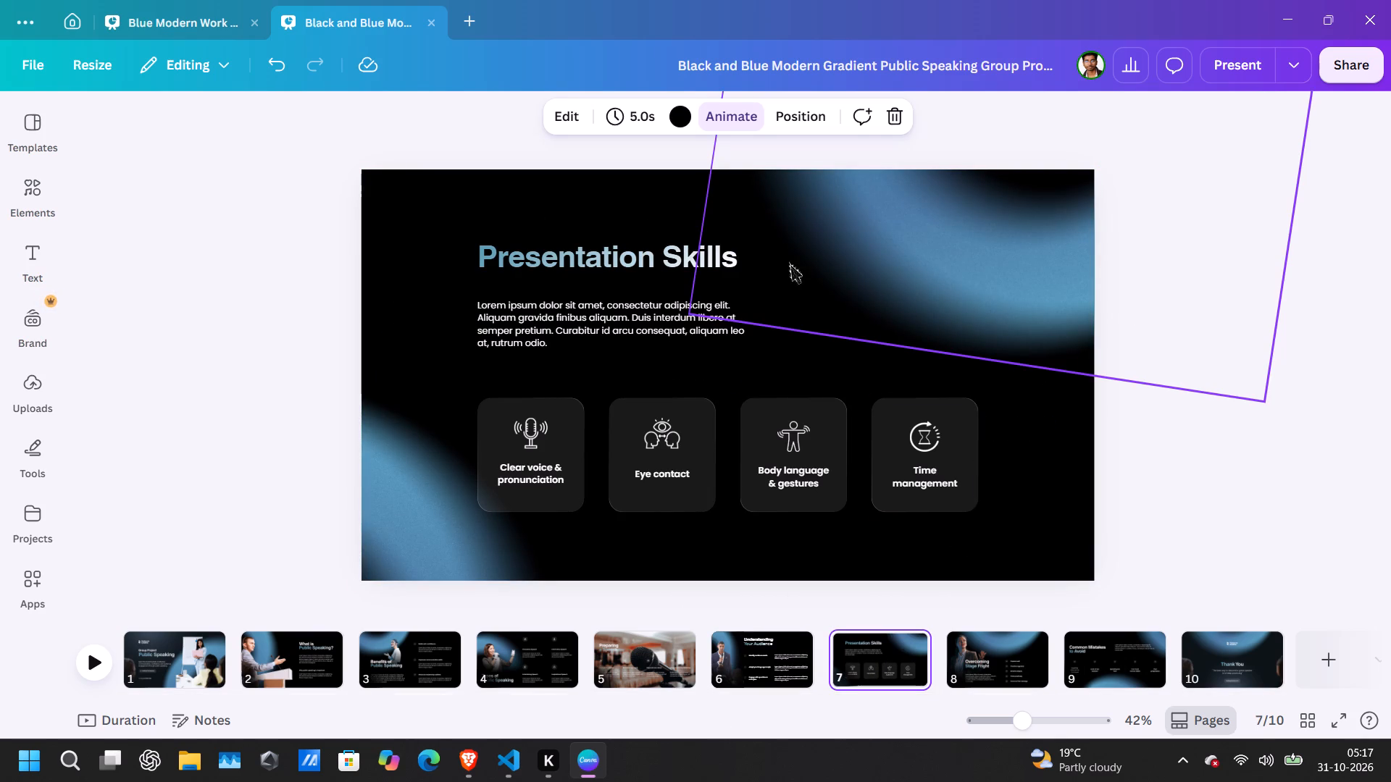
{"action": "left_click", "coordinate": [828, 237]}
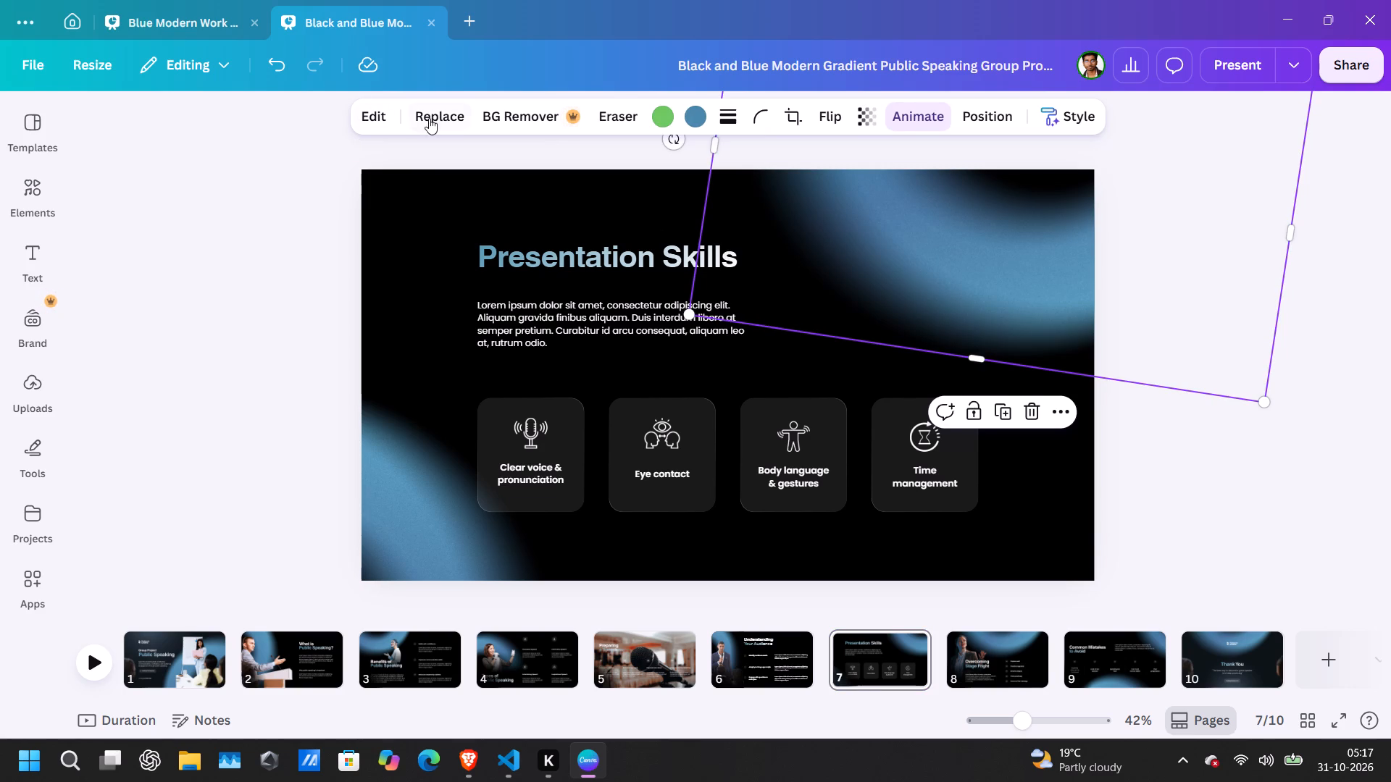
{"action": "left_click", "coordinate": [433, 117]}
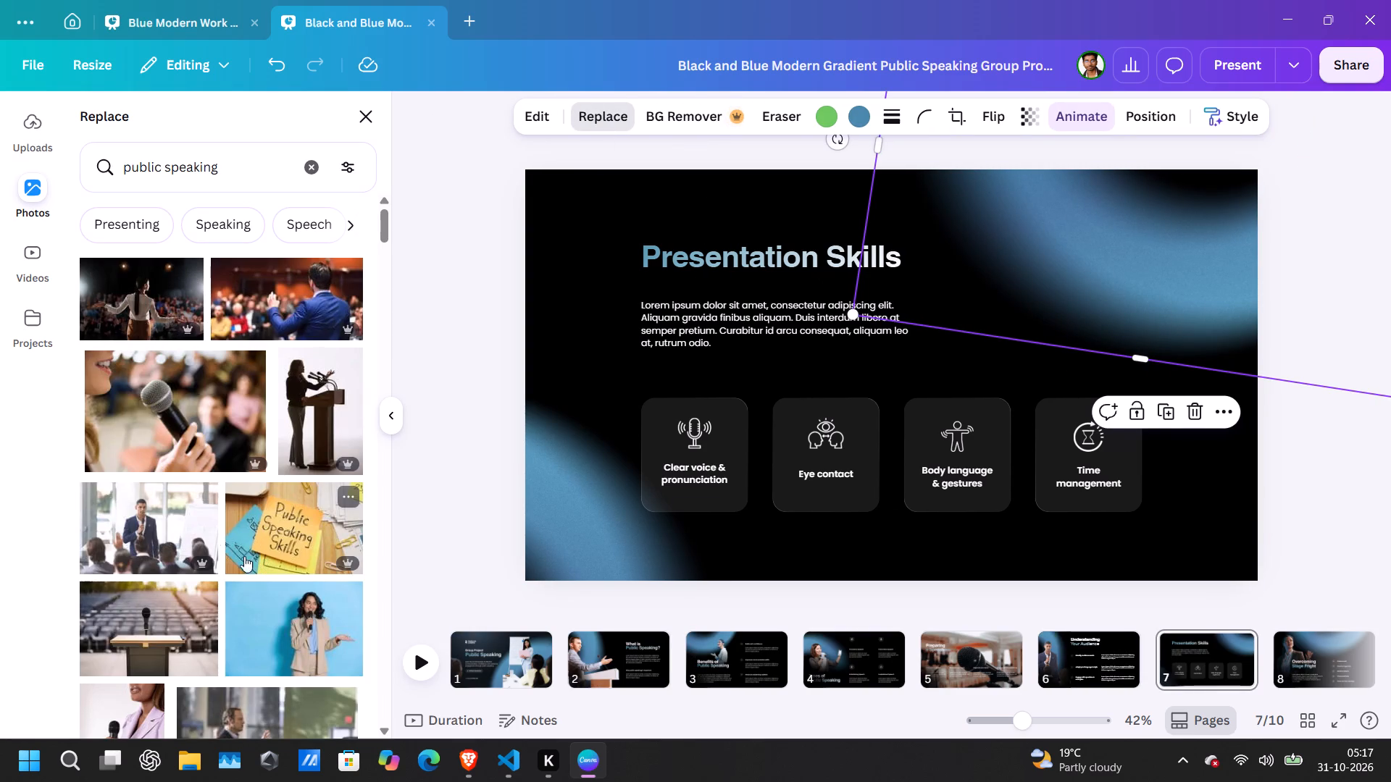
{"action": "left_click", "coordinate": [159, 513]}
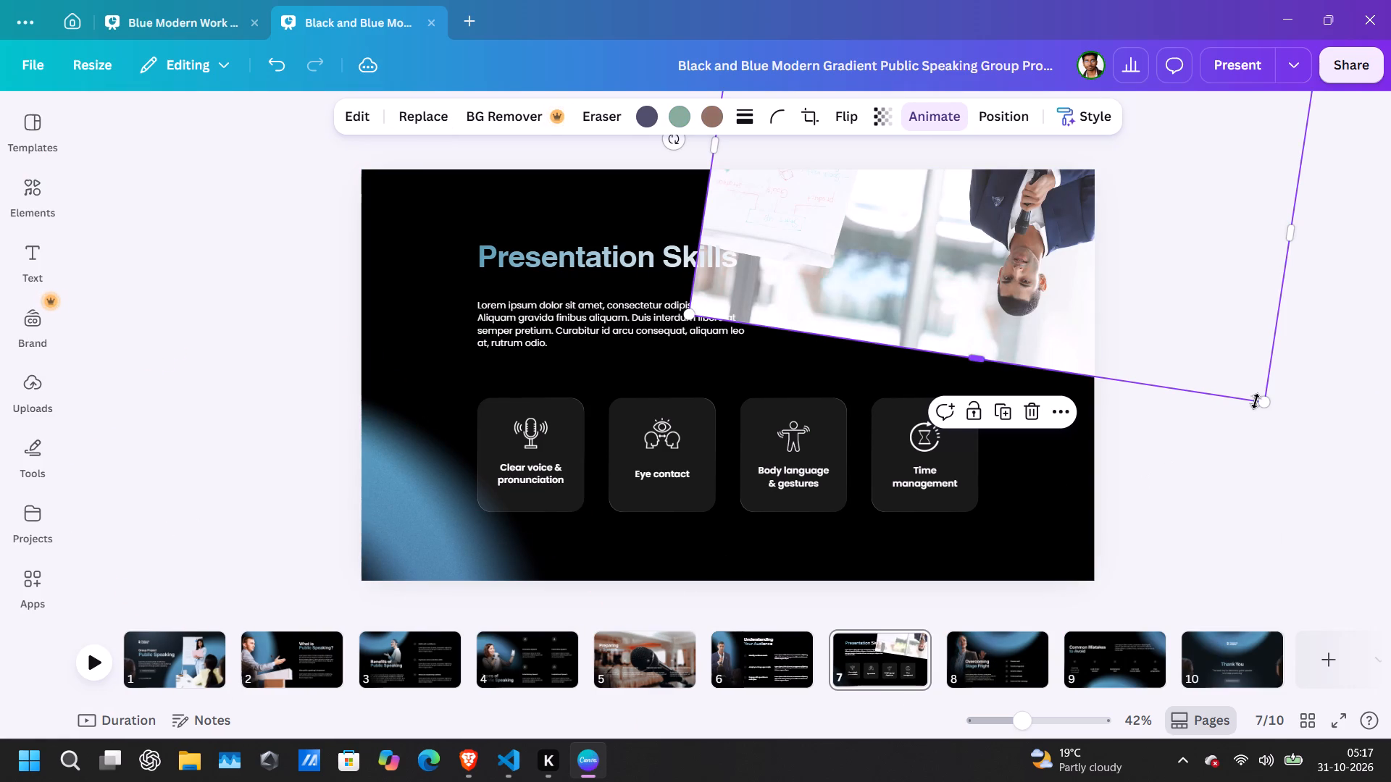
Resize the tilted speaker photo on page 7, widening it farther beyond the page's right edge.
{"action": "left_click_drag", "start_coordinate": [1261, 400], "coordinate": [948, 500]}
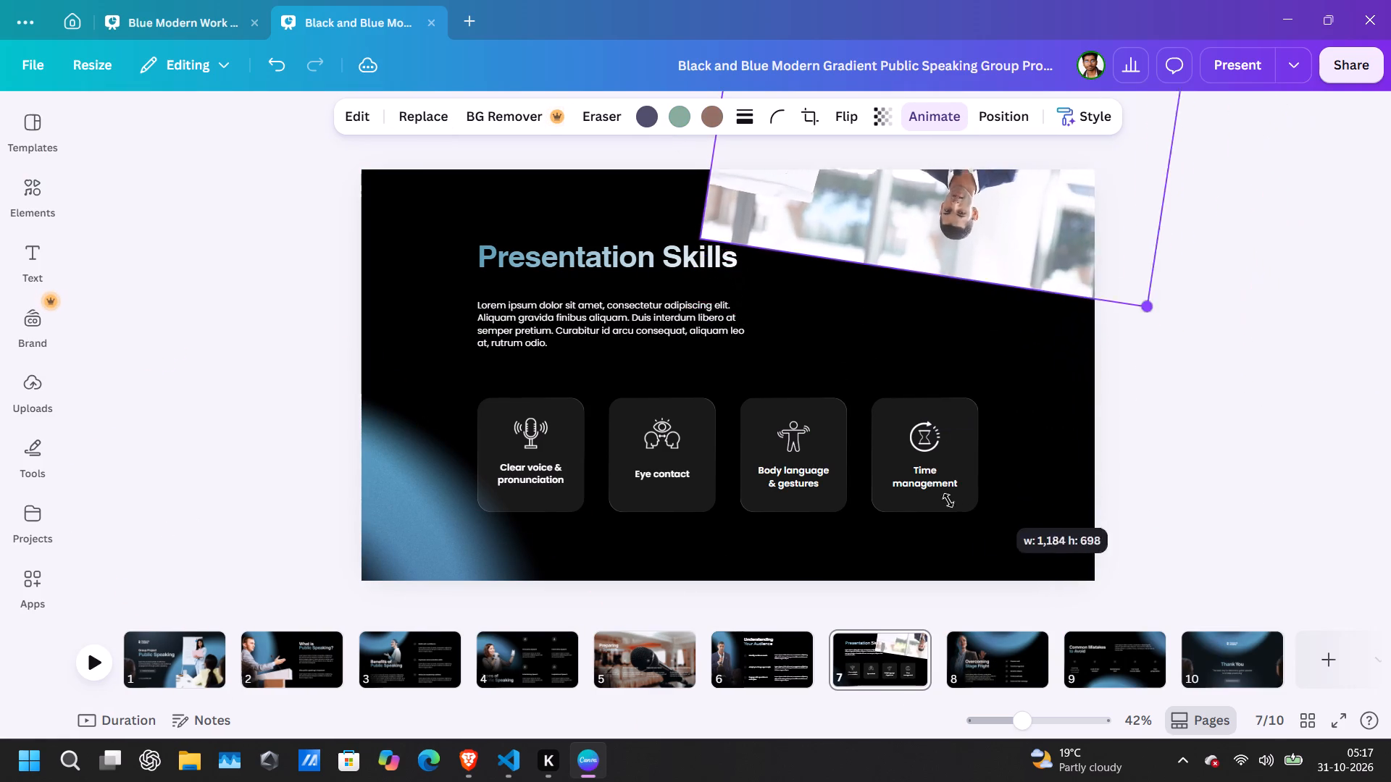
{"action": "left_click_drag", "start_coordinate": [948, 500], "coordinate": [1116, 563]}
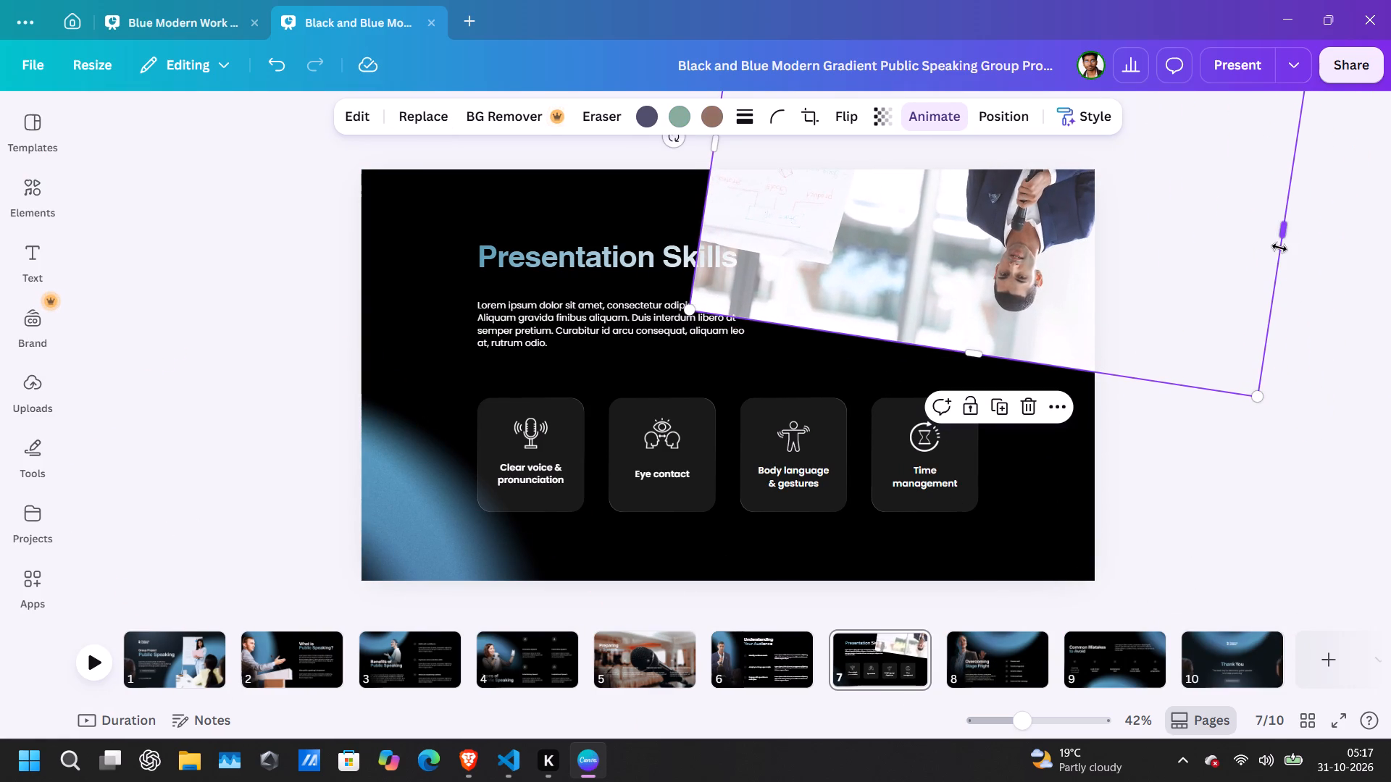
{"action": "left_click_drag", "start_coordinate": [1279, 248], "coordinate": [1384, 349]}
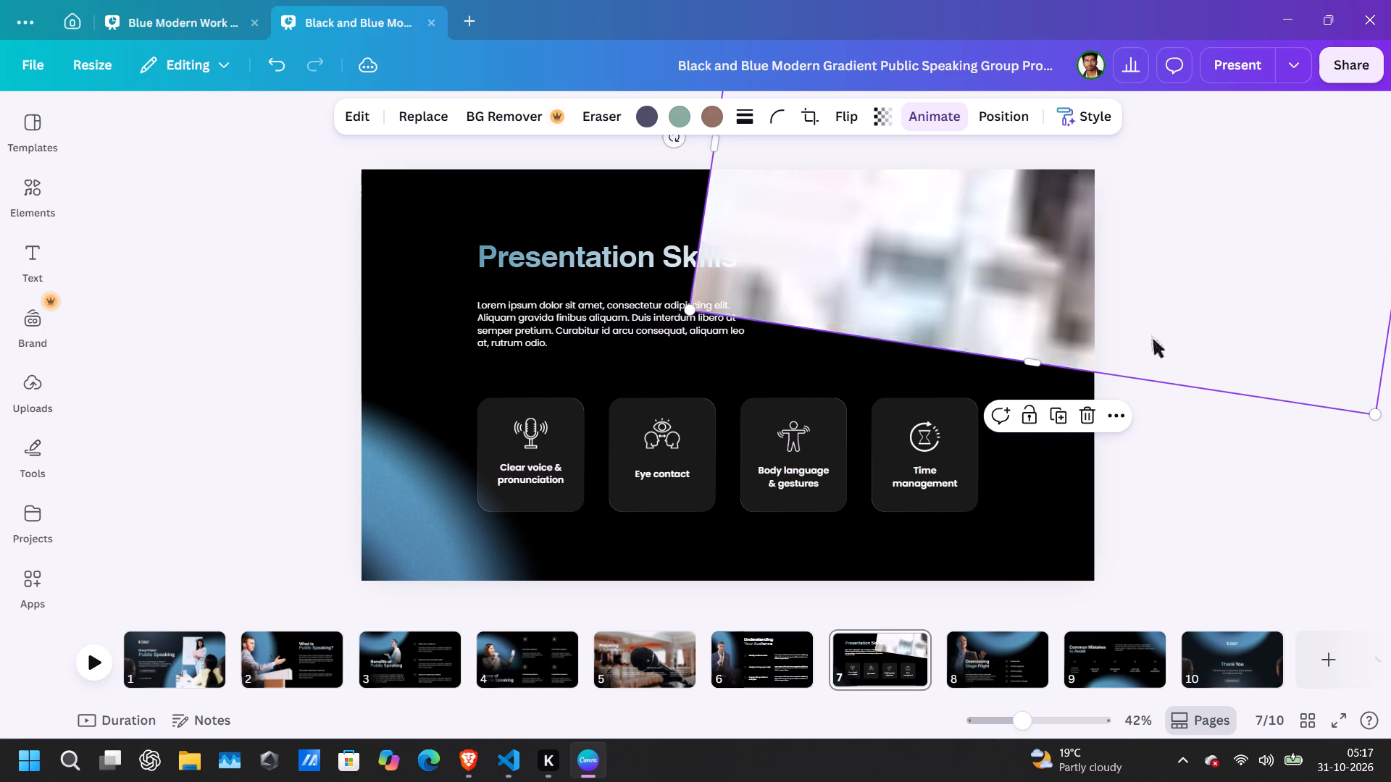
Rotate the tilted speaker photo on page 7 until it is upright at 0°, repositioning it as needed.
{"action": "left_click_drag", "start_coordinate": [674, 135], "coordinate": [868, 332]}
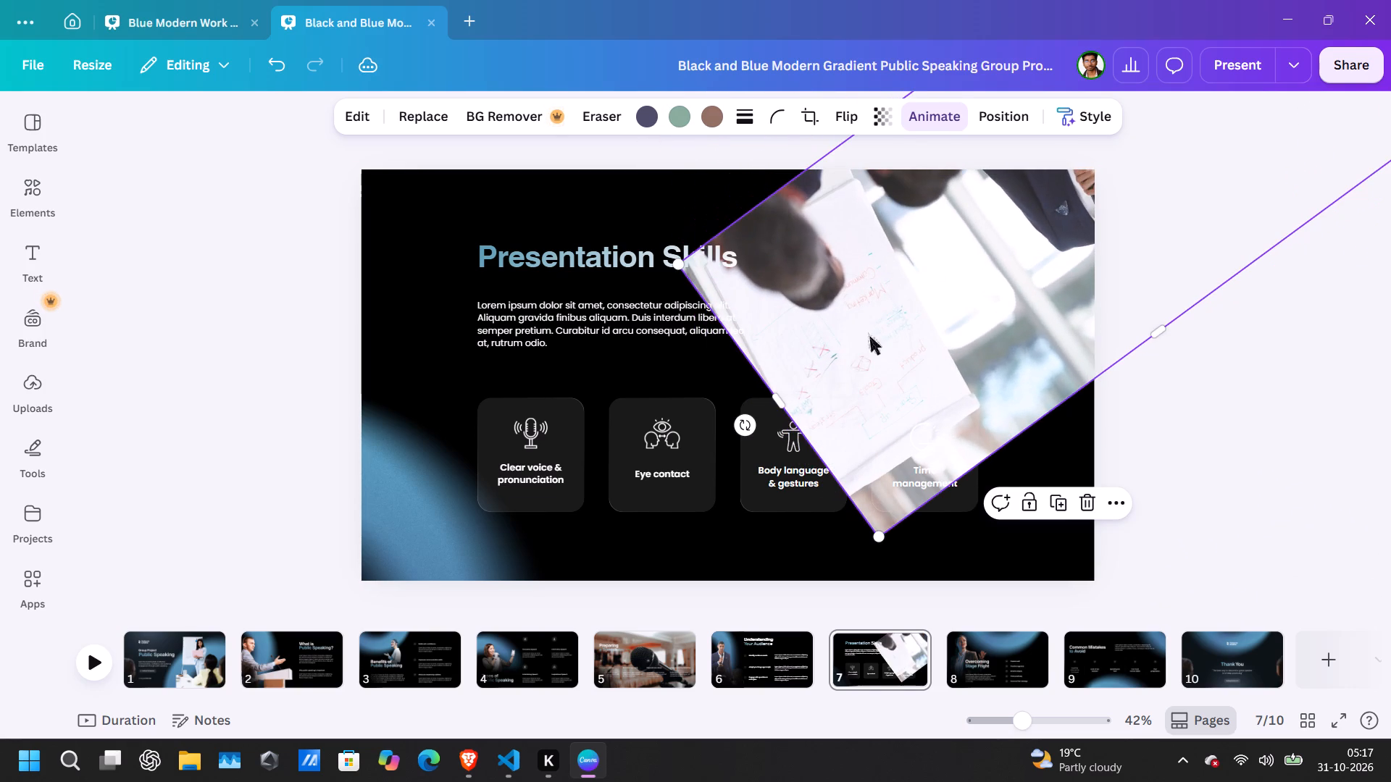
{"action": "left_click_drag", "start_coordinate": [894, 293], "coordinate": [639, 400]}
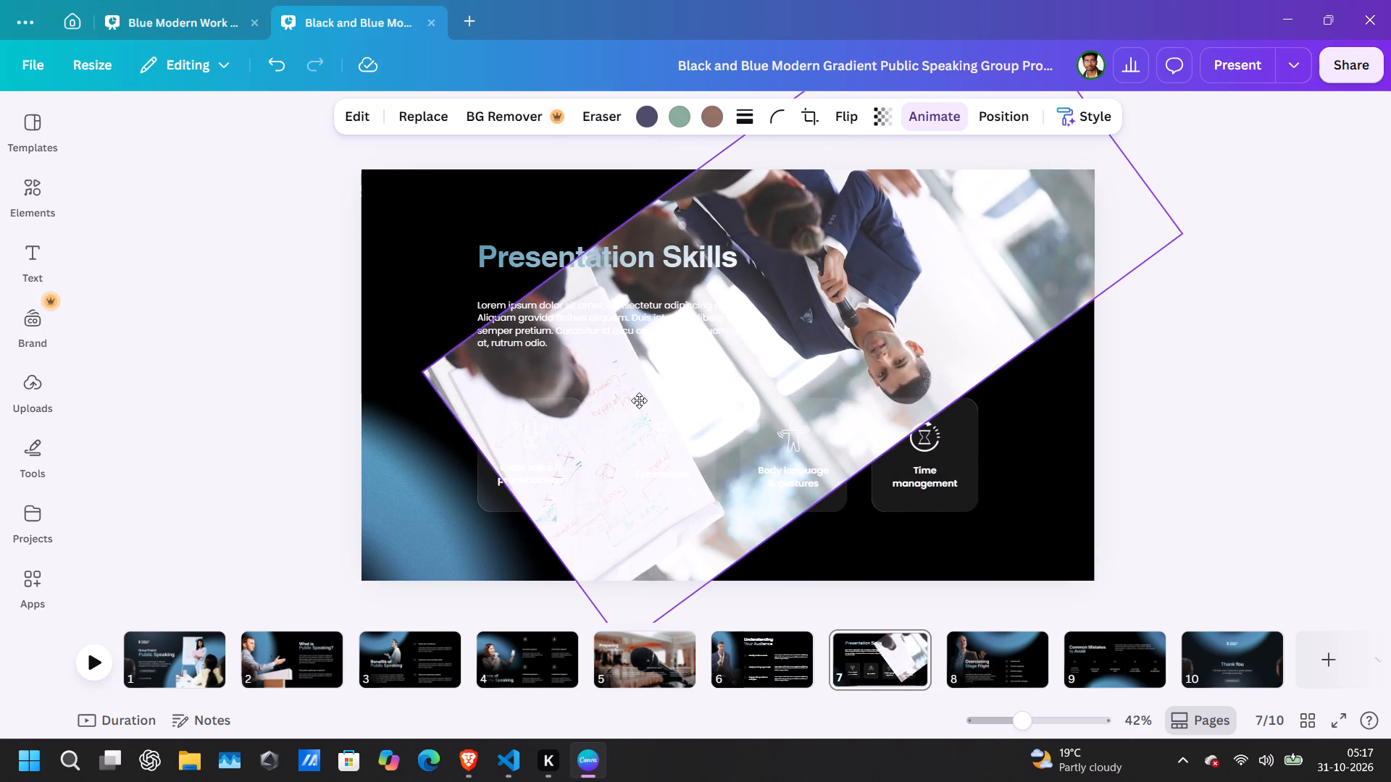
{"action": "left_click_drag", "start_coordinate": [639, 400], "coordinate": [630, 395]}
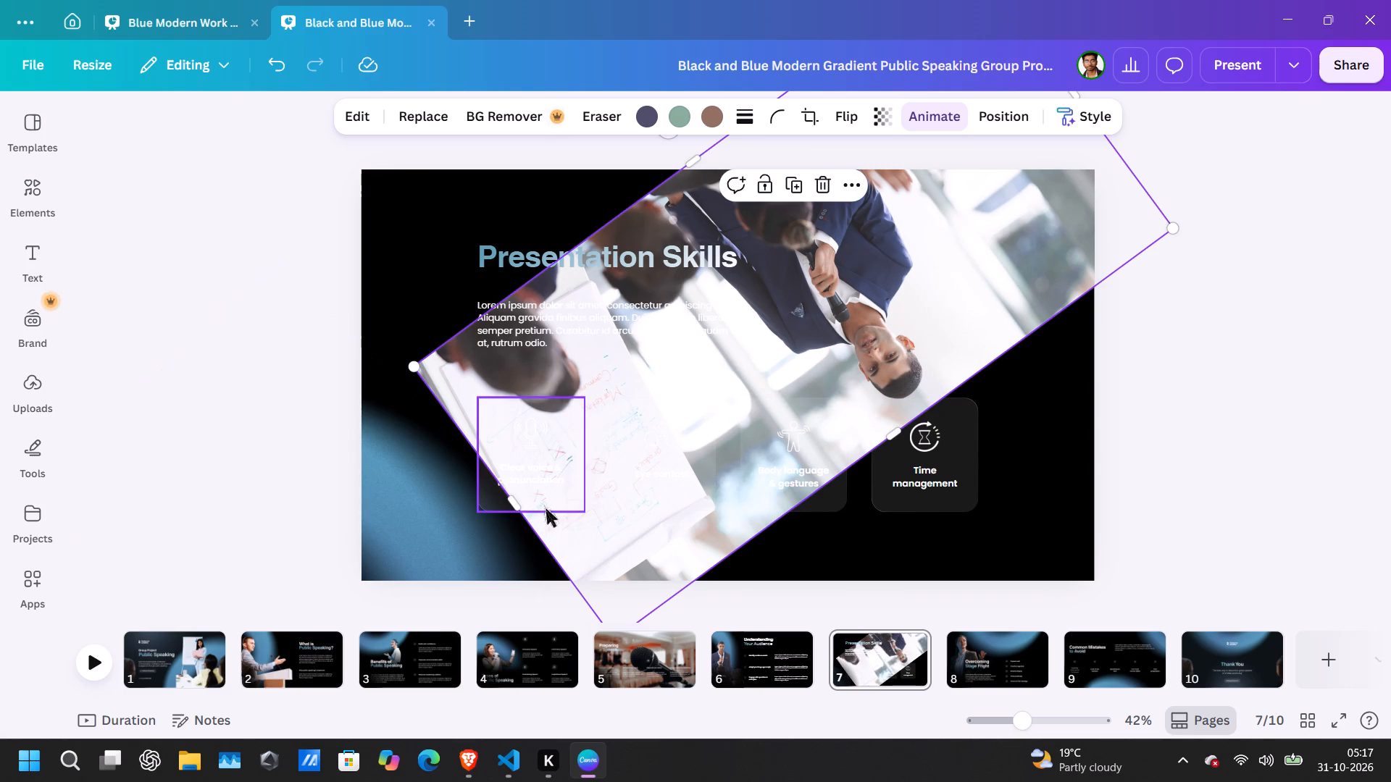
{"action": "left_click_drag", "start_coordinate": [864, 277], "coordinate": [1152, 120]}
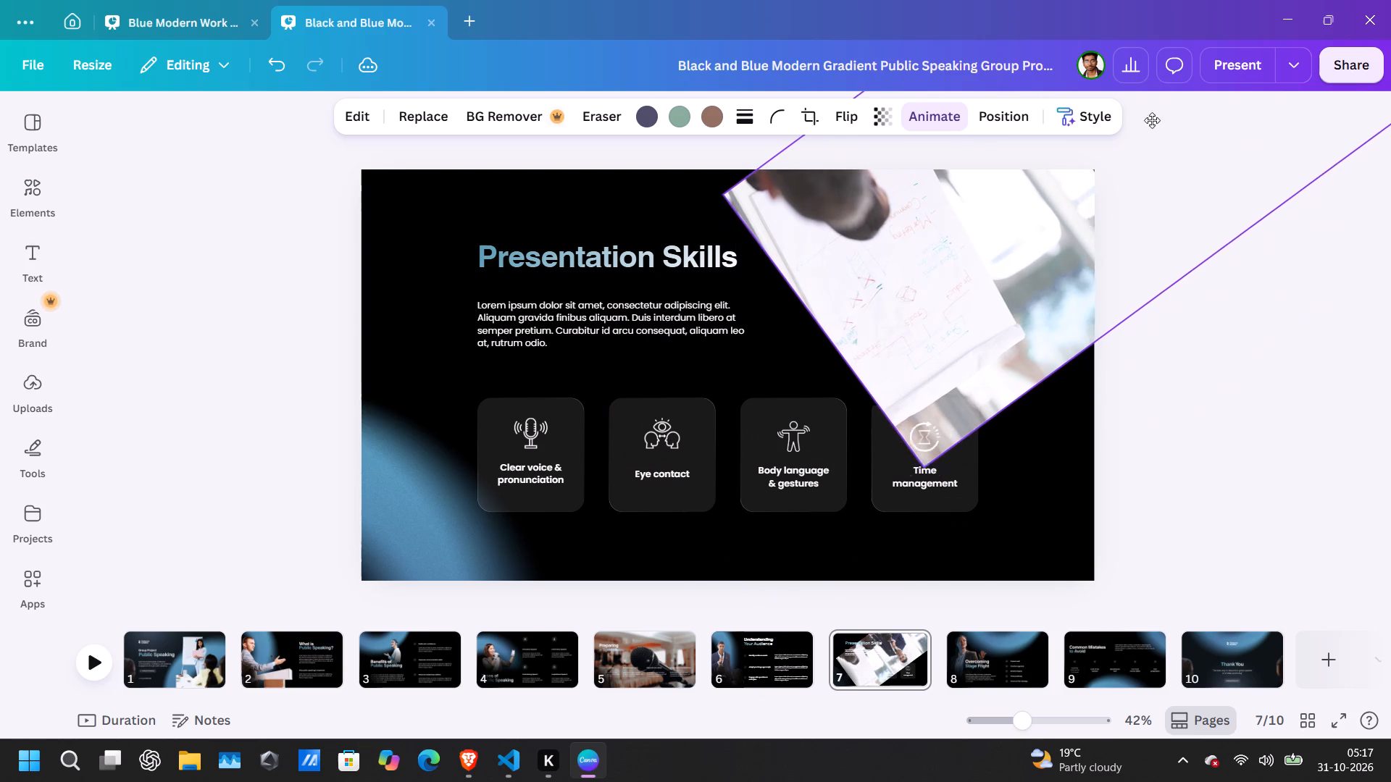
{"action": "left_click_drag", "start_coordinate": [1152, 120], "coordinate": [1137, 133]}
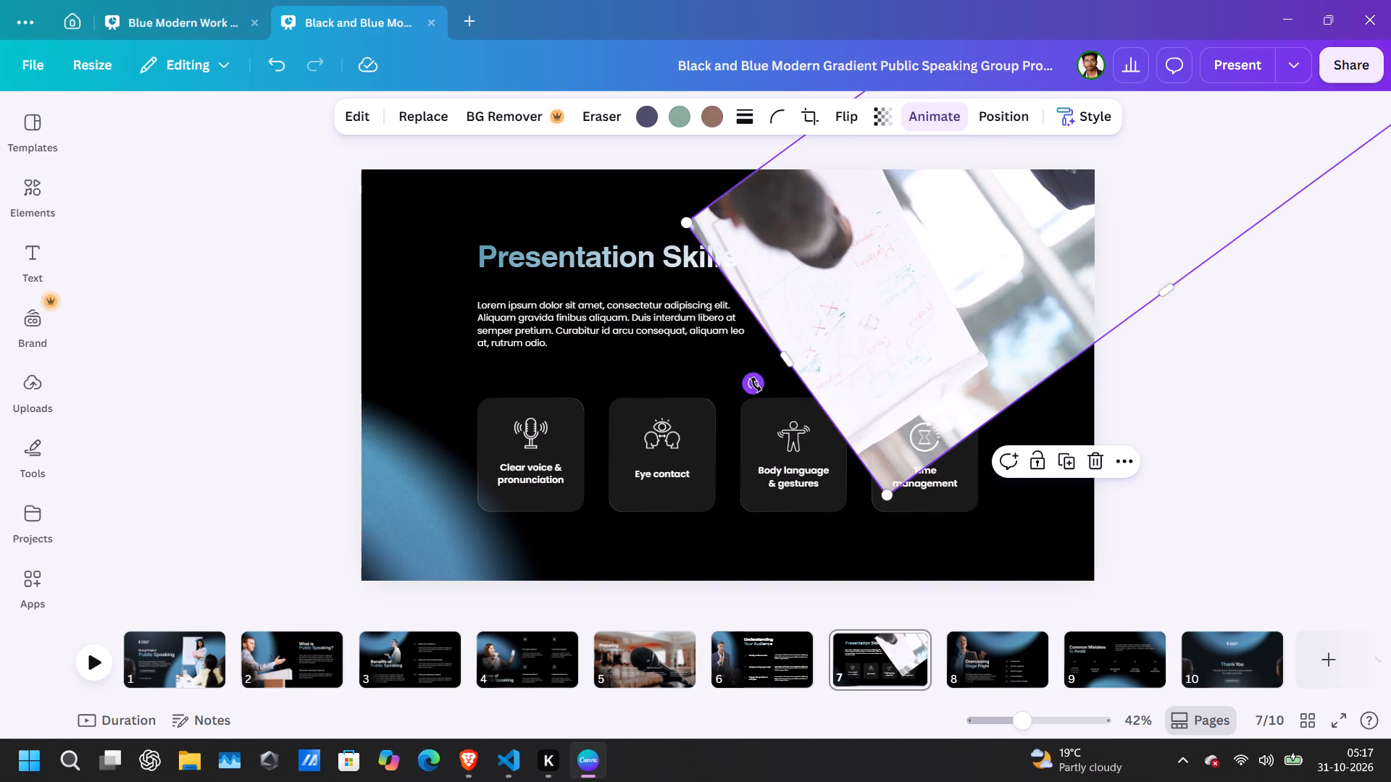
{"action": "left_click_drag", "start_coordinate": [756, 384], "coordinate": [1390, 184]}
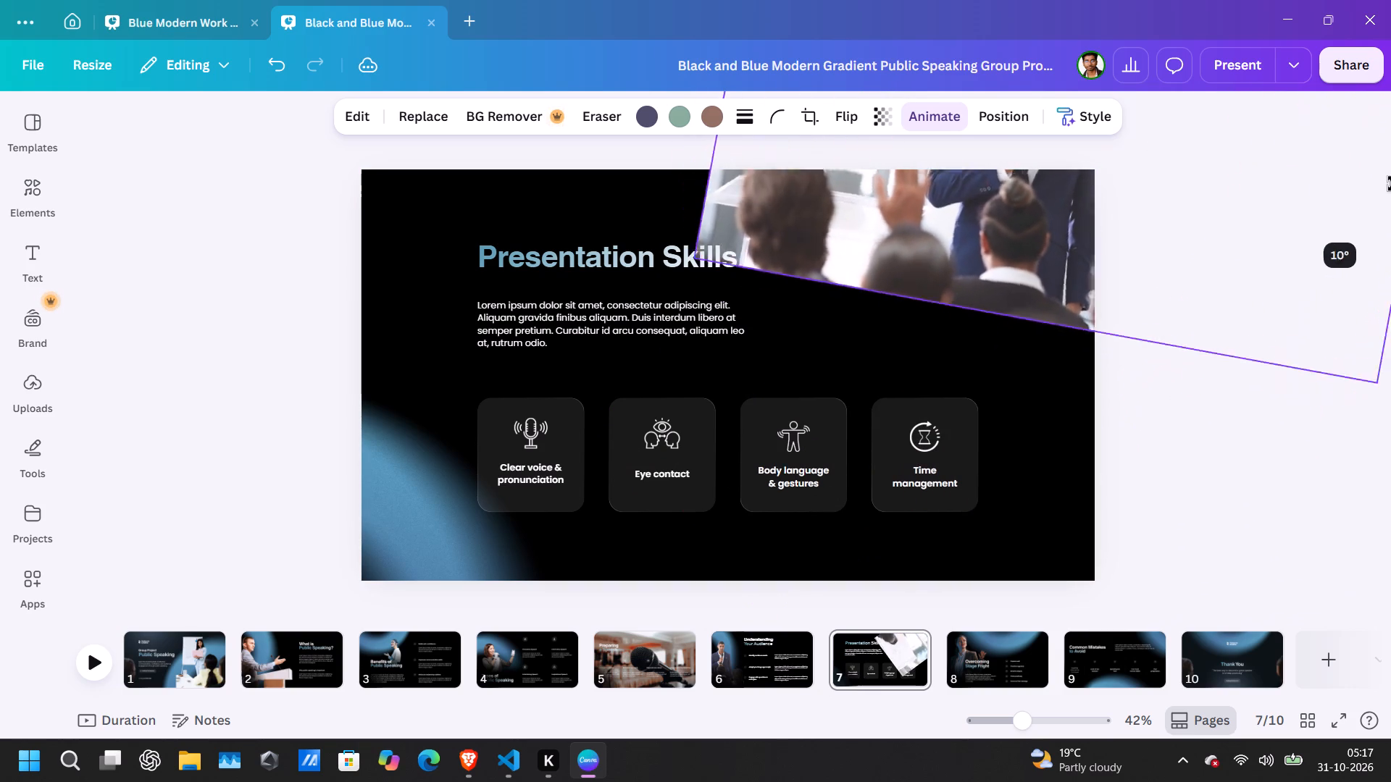
{"action": "left_click_drag", "start_coordinate": [1390, 184], "coordinate": [1390, 155]}
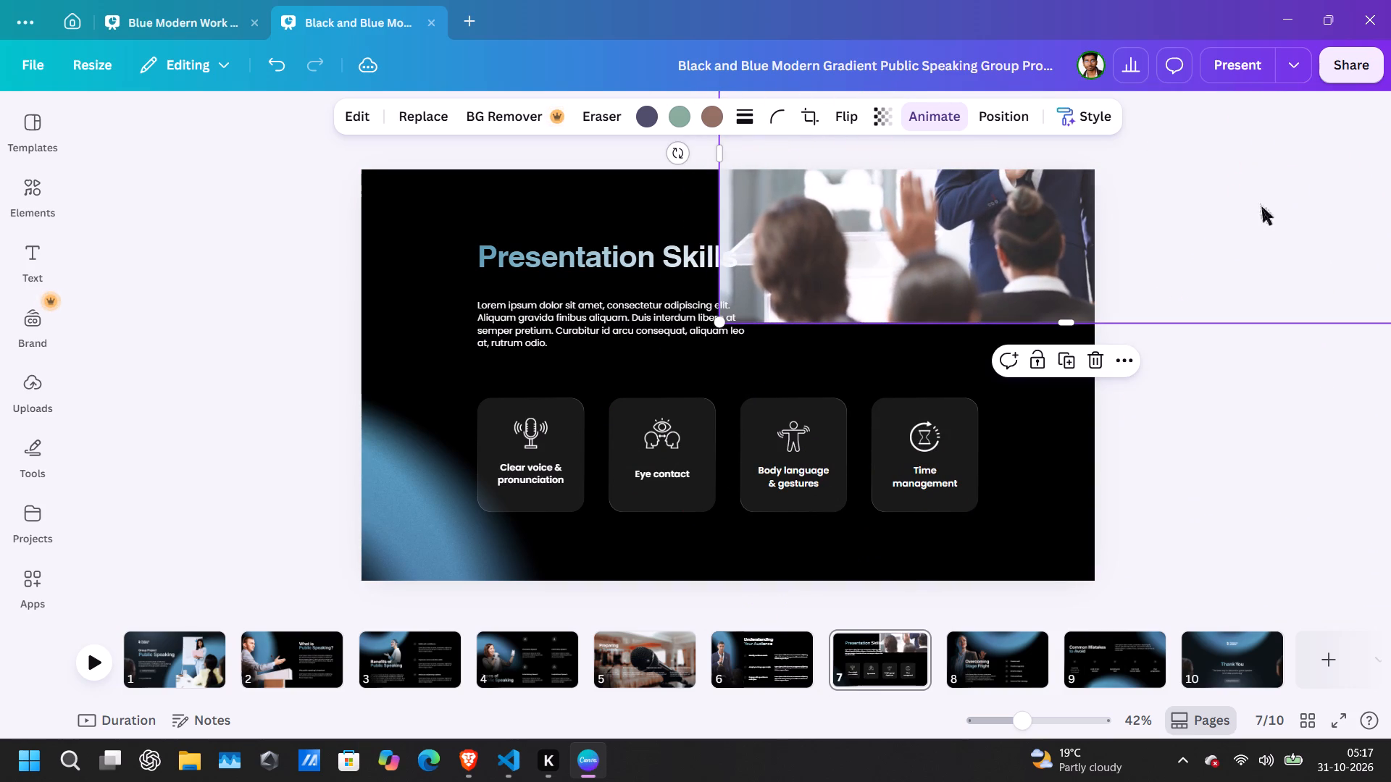
Move the upright speaker photo against page 7's left edge, just below the top of the page.
{"action": "left_click_drag", "start_coordinate": [1260, 203], "coordinate": [898, 416]}
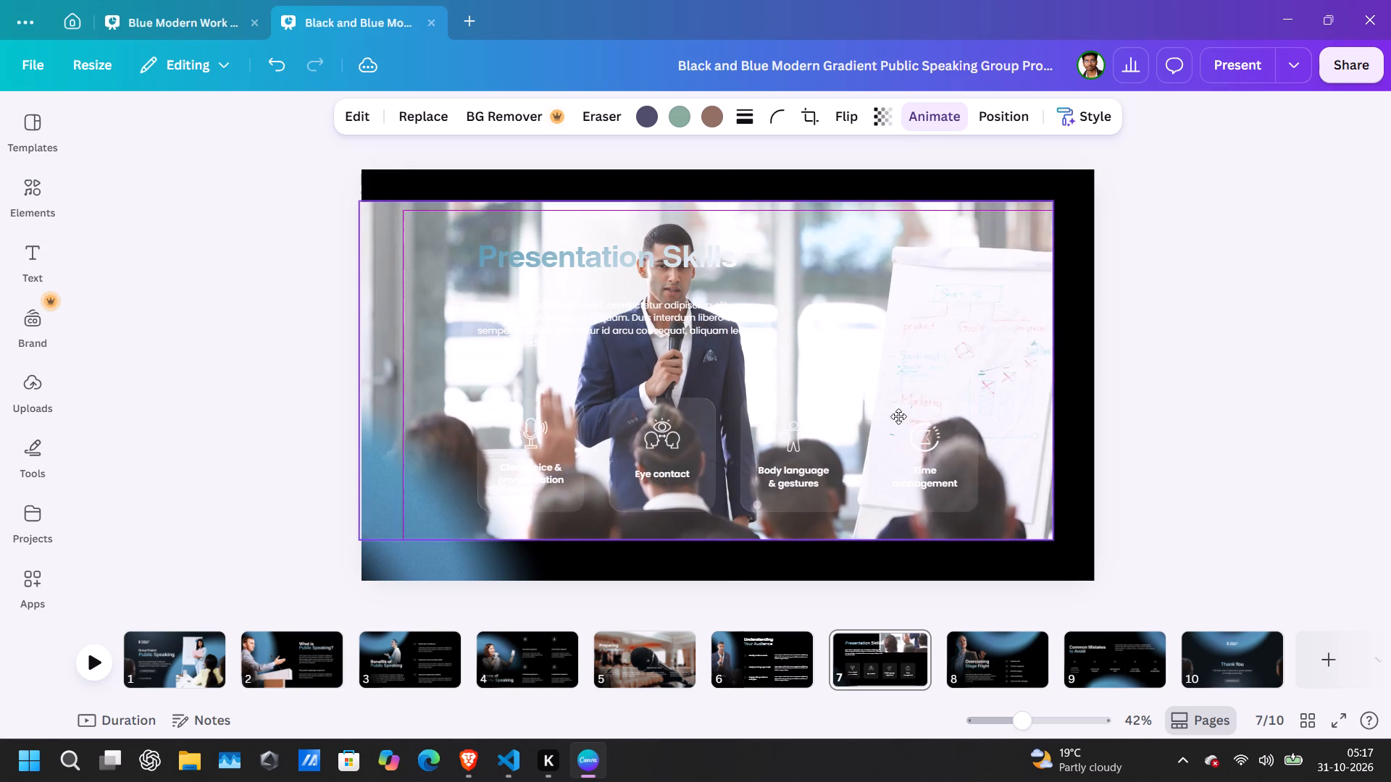
{"action": "left_click_drag", "start_coordinate": [898, 416], "coordinate": [913, 392]}
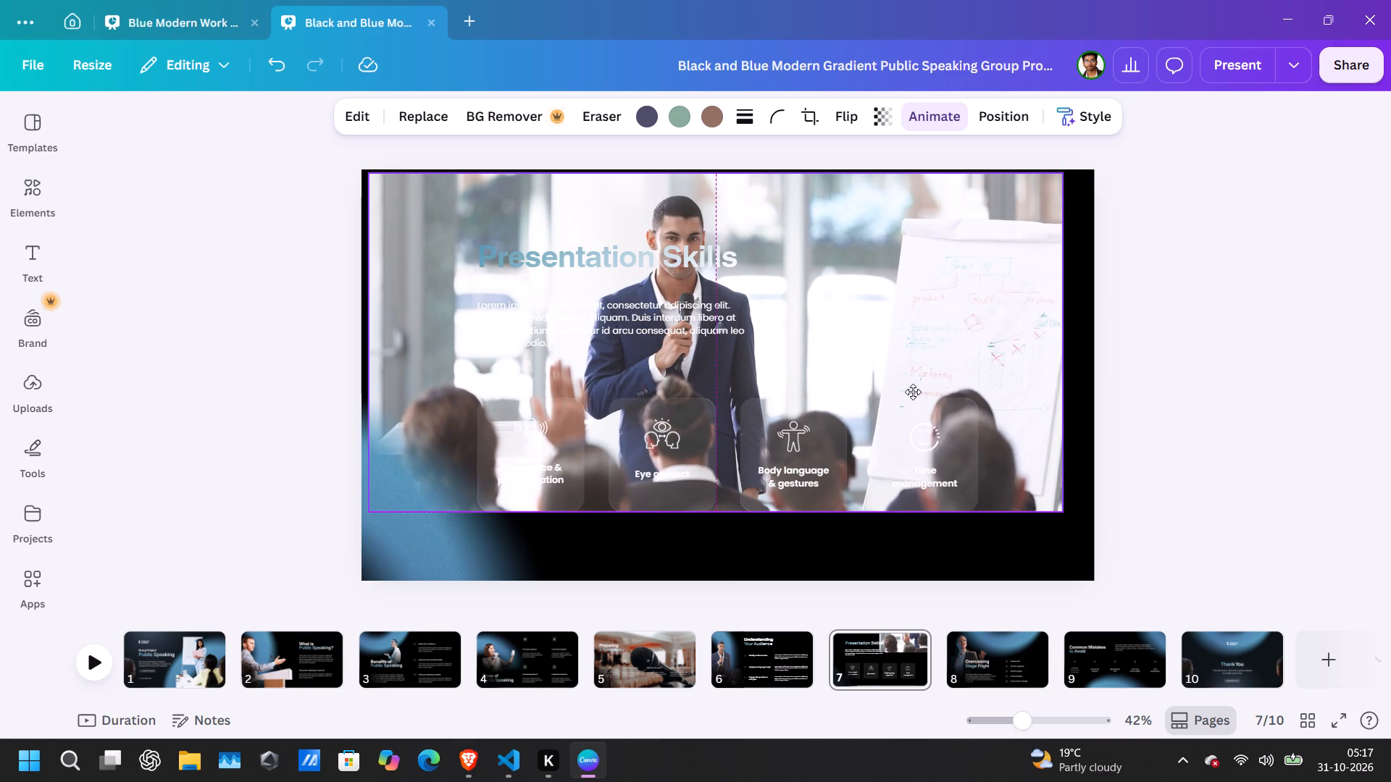
{"action": "left_click_drag", "start_coordinate": [913, 392], "coordinate": [902, 390]}
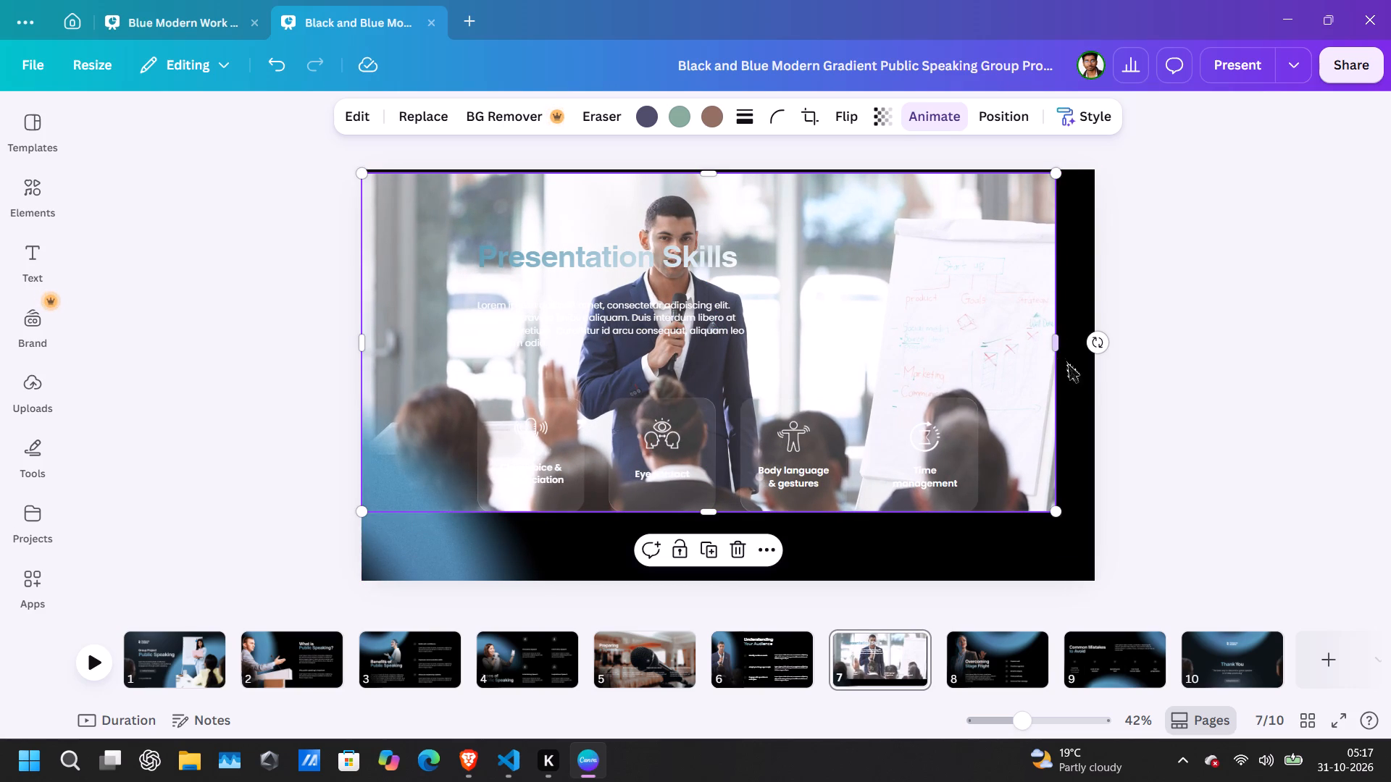
Extend the speaker photo on page 7 to the page's right and bottom edges.
{"action": "left_click", "coordinate": [1103, 336]}
{"action": "left_click_drag", "start_coordinate": [1058, 345], "coordinate": [1096, 378]}
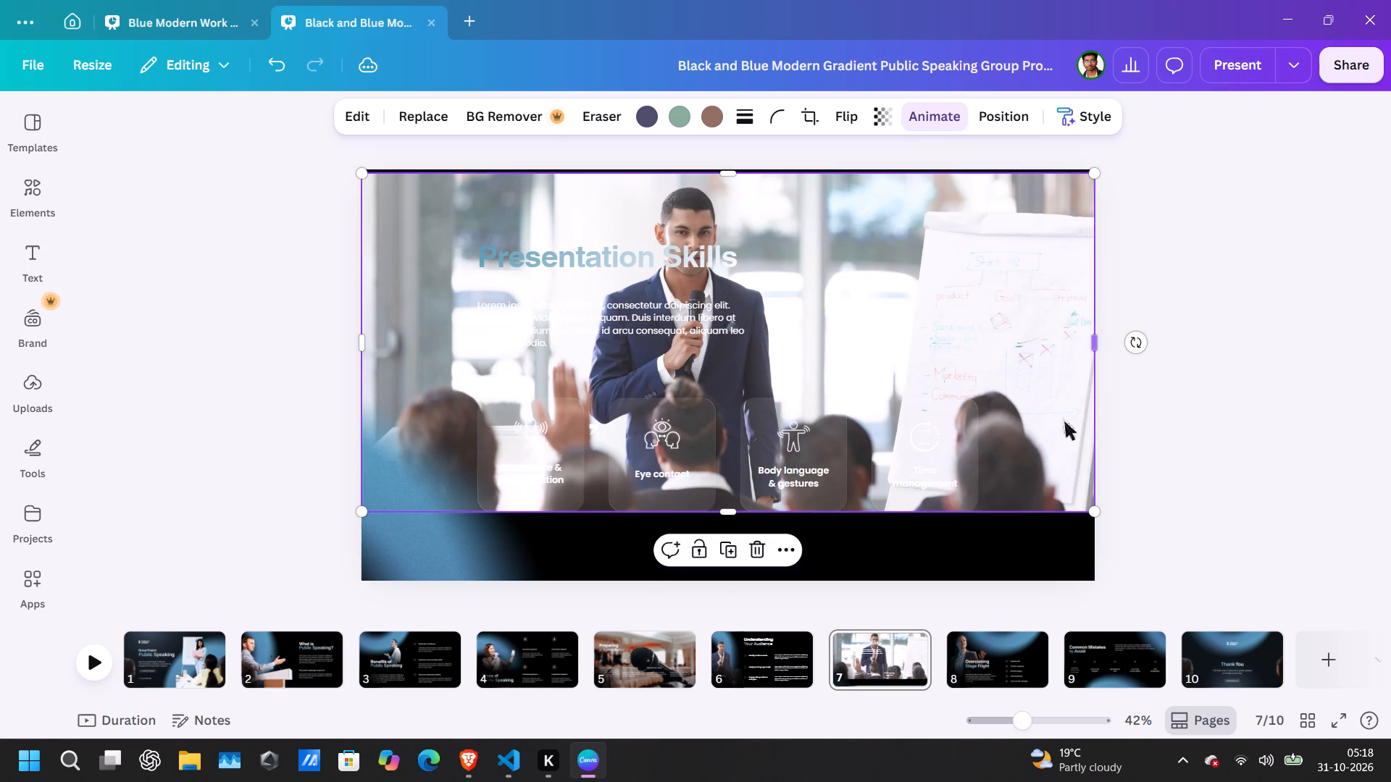
{"action": "left_click_drag", "start_coordinate": [729, 518], "coordinate": [727, 534]}
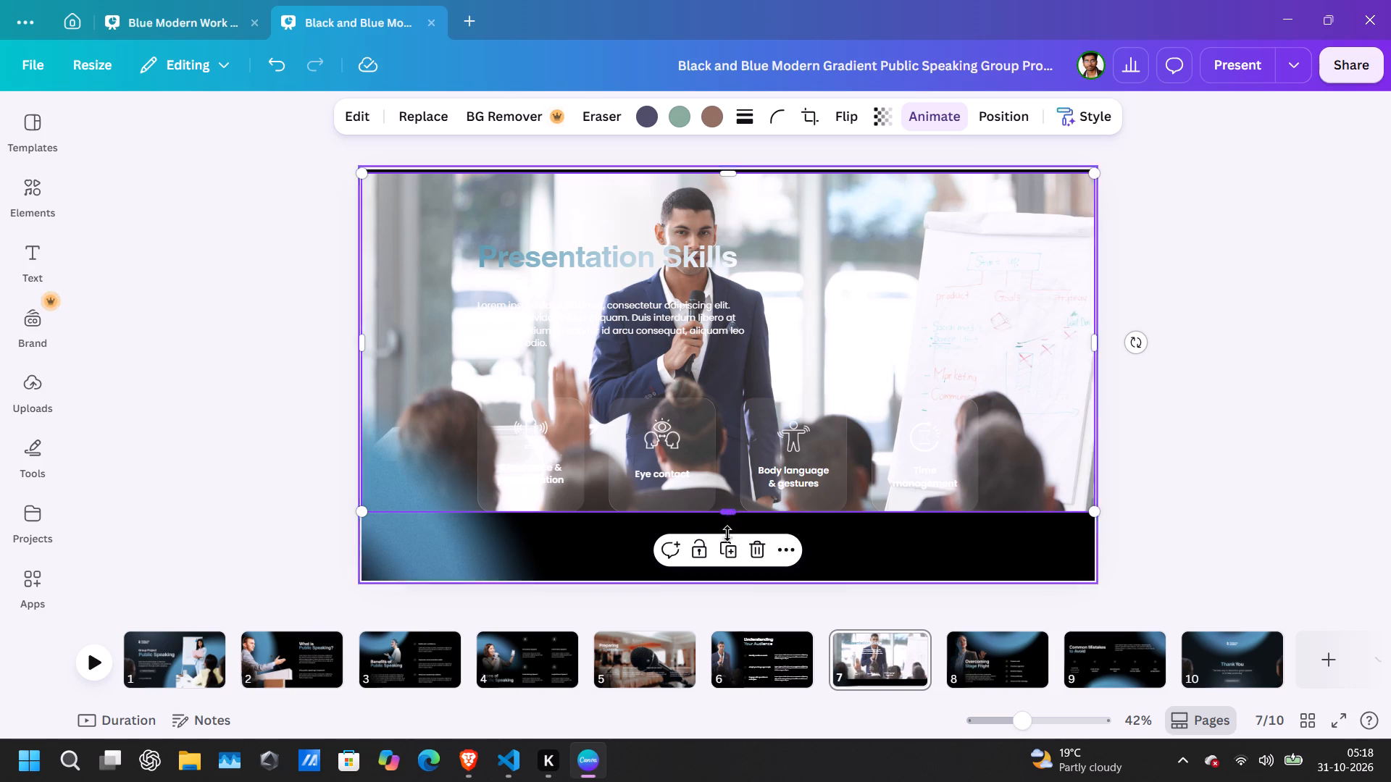
{"action": "left_click_drag", "start_coordinate": [727, 534], "coordinate": [742, 587]}
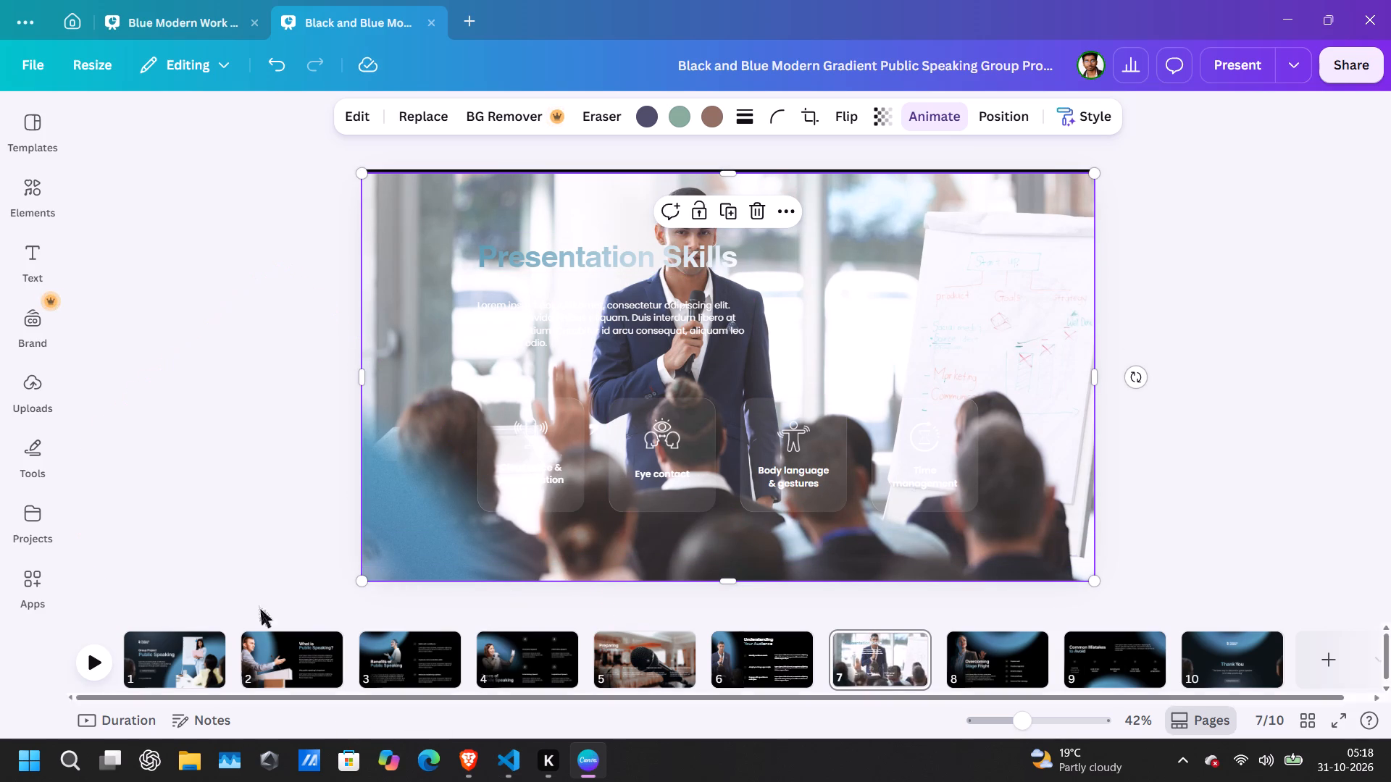
{"action": "left_click", "coordinate": [264, 516]}
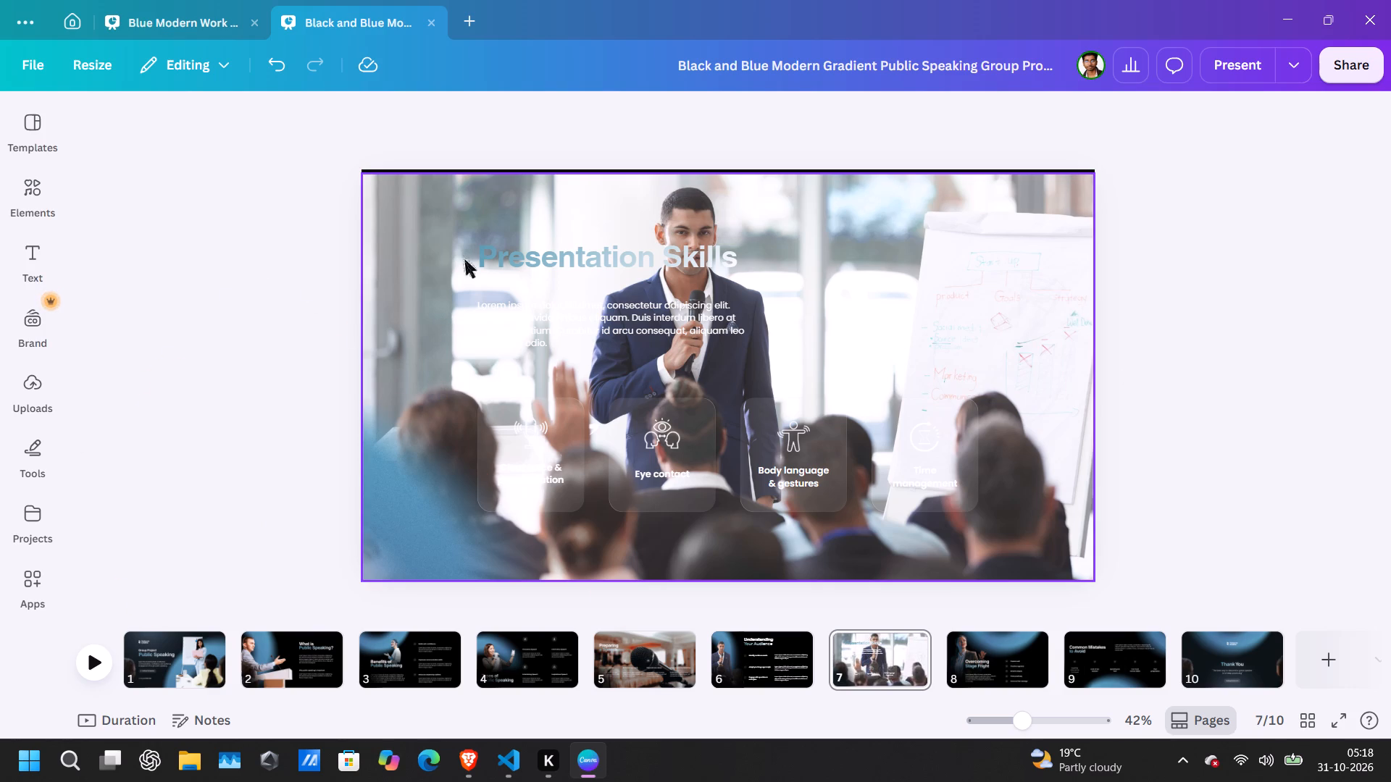
Shift the photo on page 7 and extend its upper edge above the page so it covers the whole page background.
{"action": "left_click", "coordinate": [539, 180]}
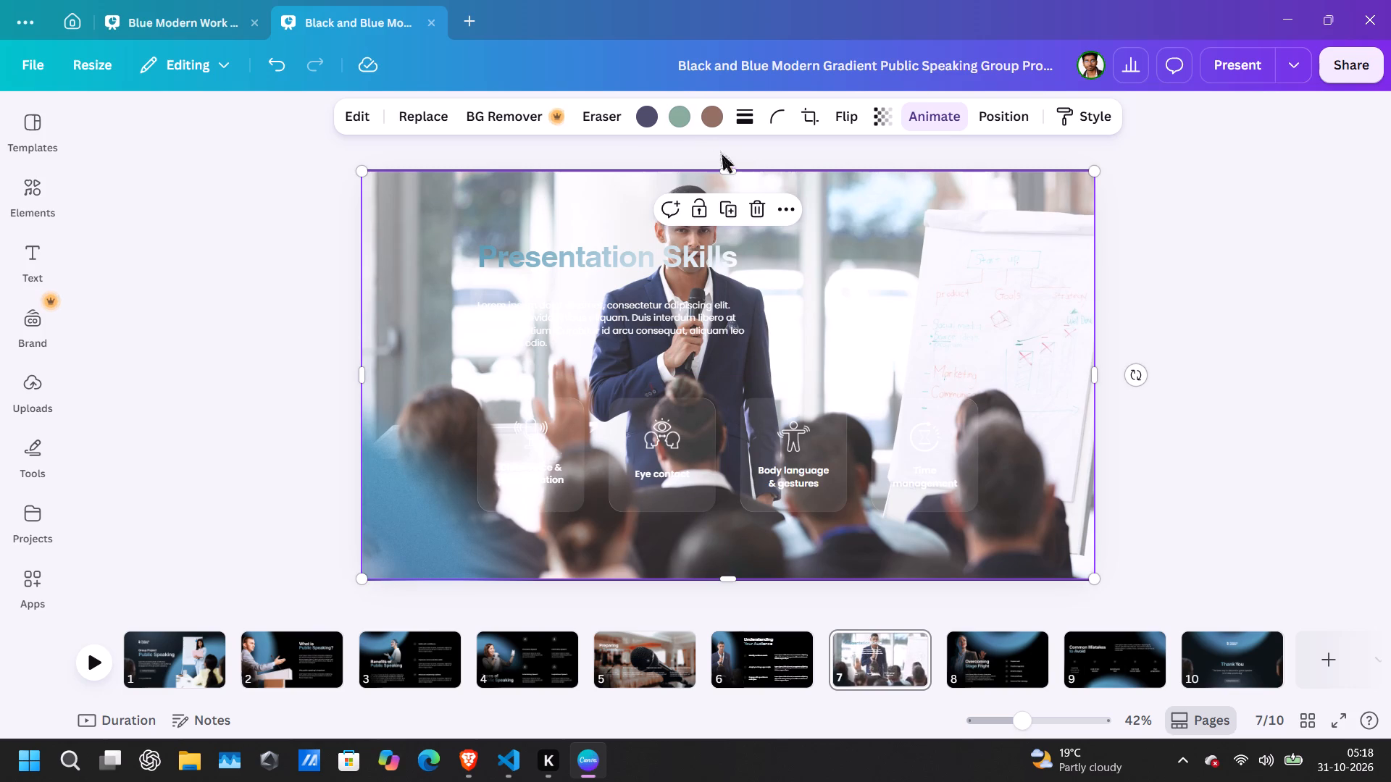
{"action": "left_click", "coordinate": [760, 111]}
{"action": "left_click", "coordinate": [756, 146]}
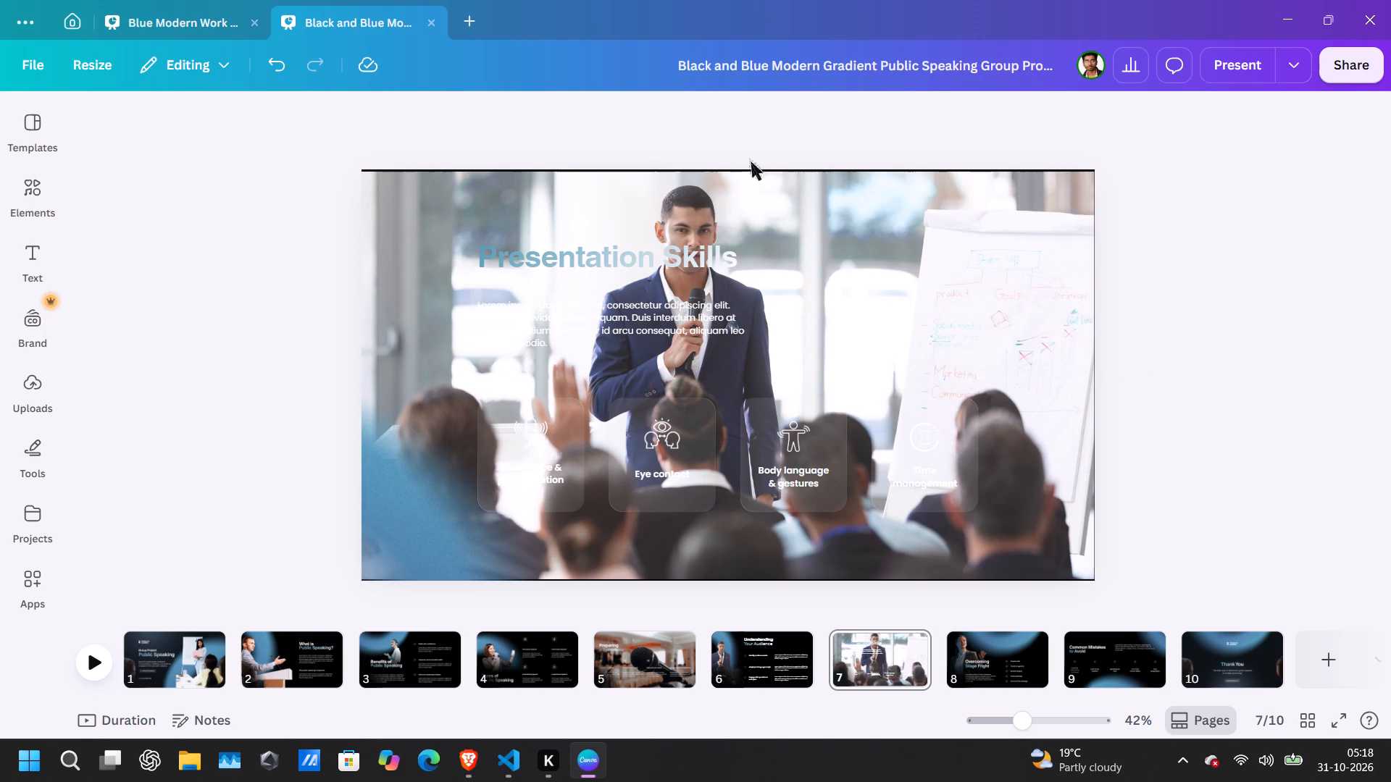
{"action": "left_click", "coordinate": [743, 174]}
{"action": "left_click_drag", "start_coordinate": [737, 172], "coordinate": [733, 160]}
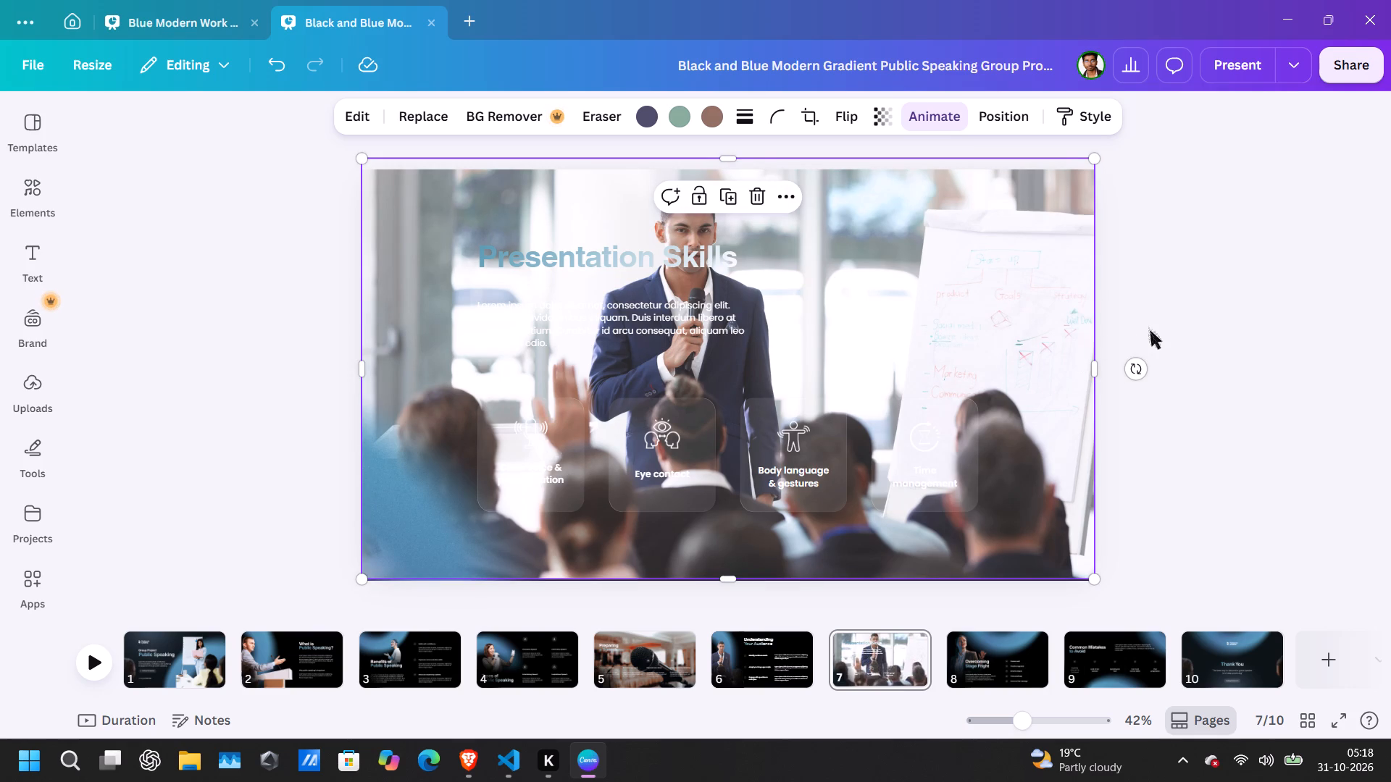
{"action": "left_click", "coordinate": [936, 285]}
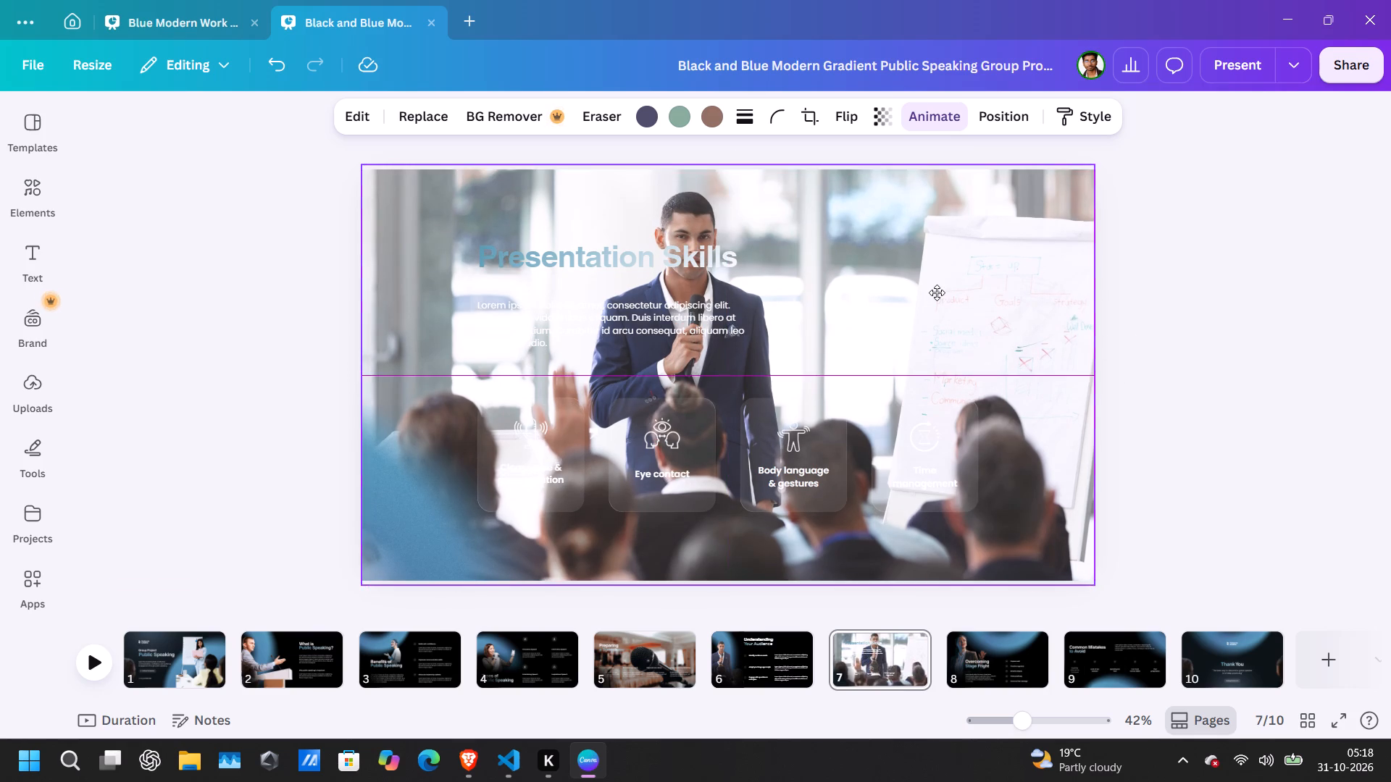
{"action": "left_click", "coordinate": [1233, 228]}
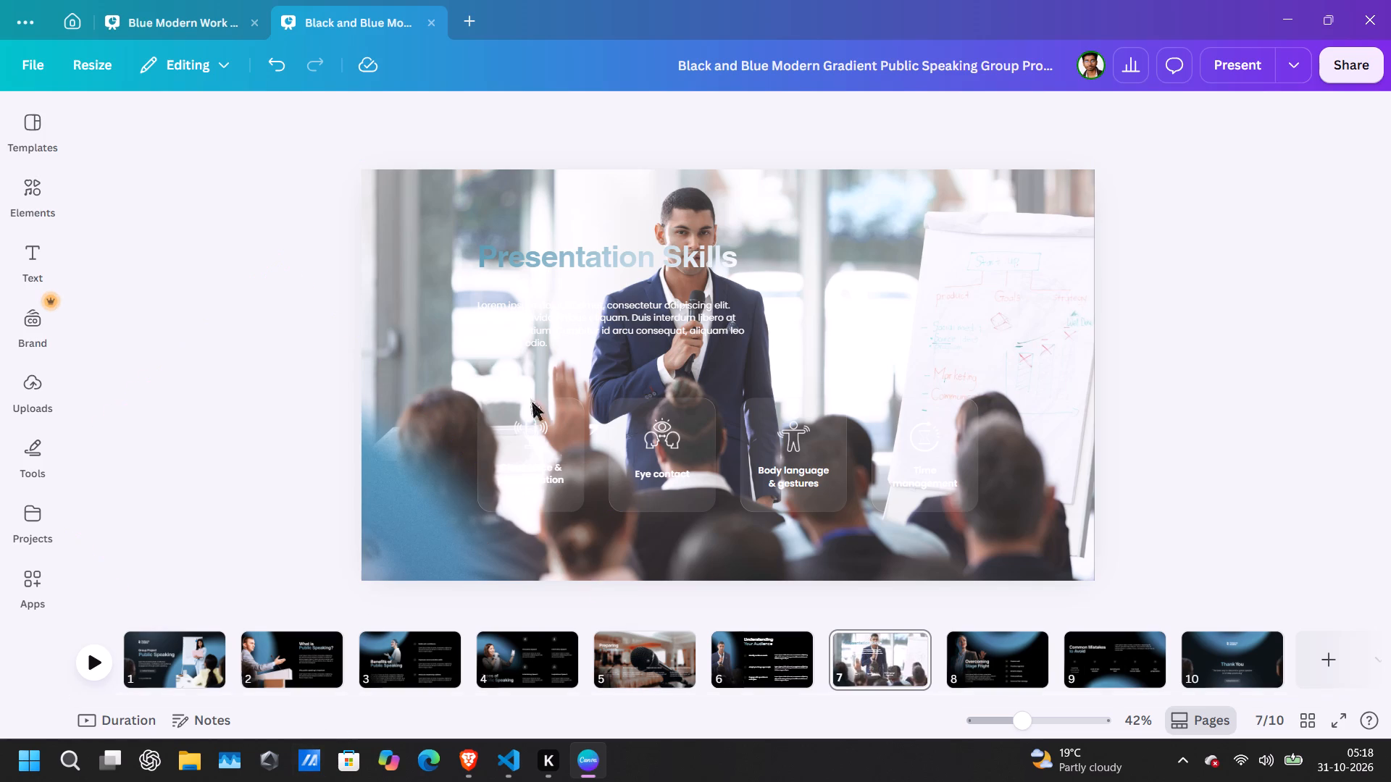
Replace page 7's background photo with the "public speaking" photo of a man in a blue suit seen from behind, facing an audience.
{"action": "left_click", "coordinate": [423, 218]}
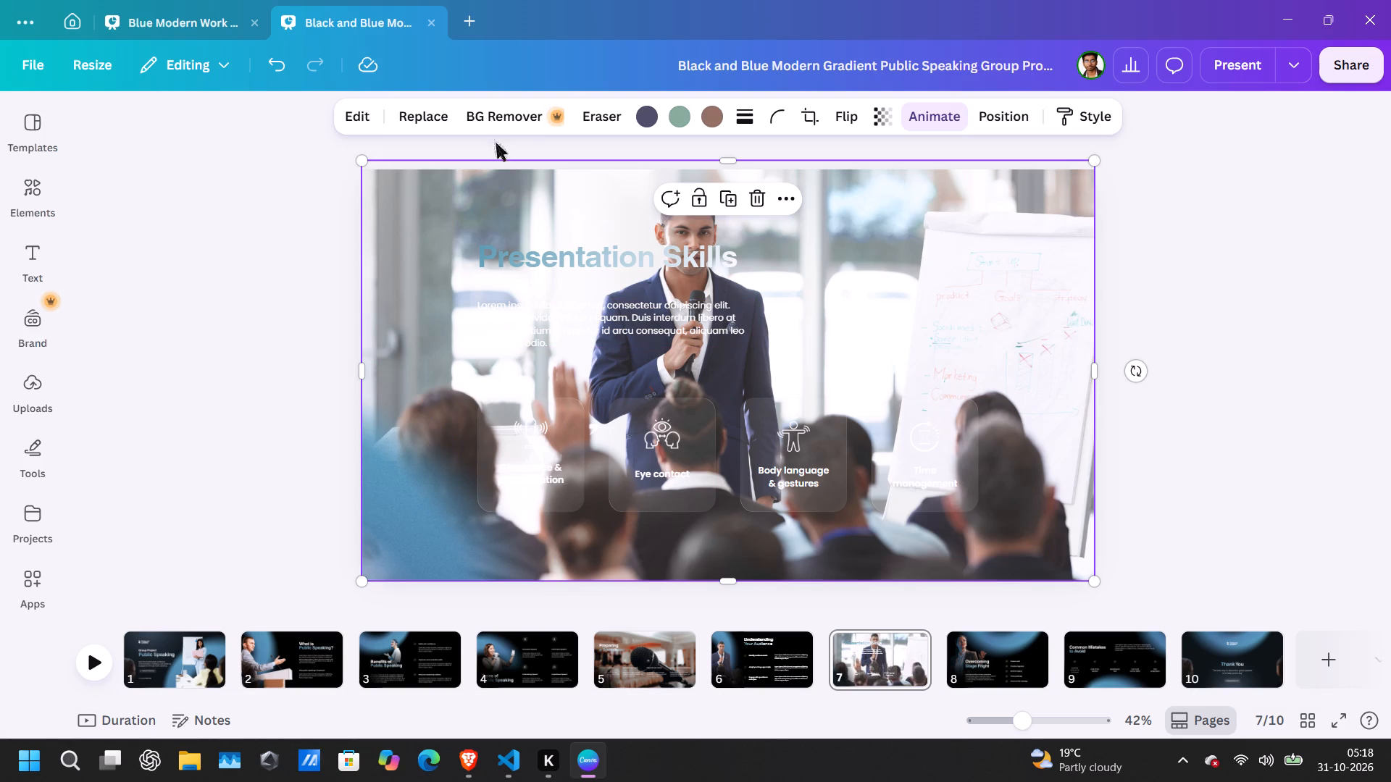
{"action": "left_click", "coordinate": [427, 121]}
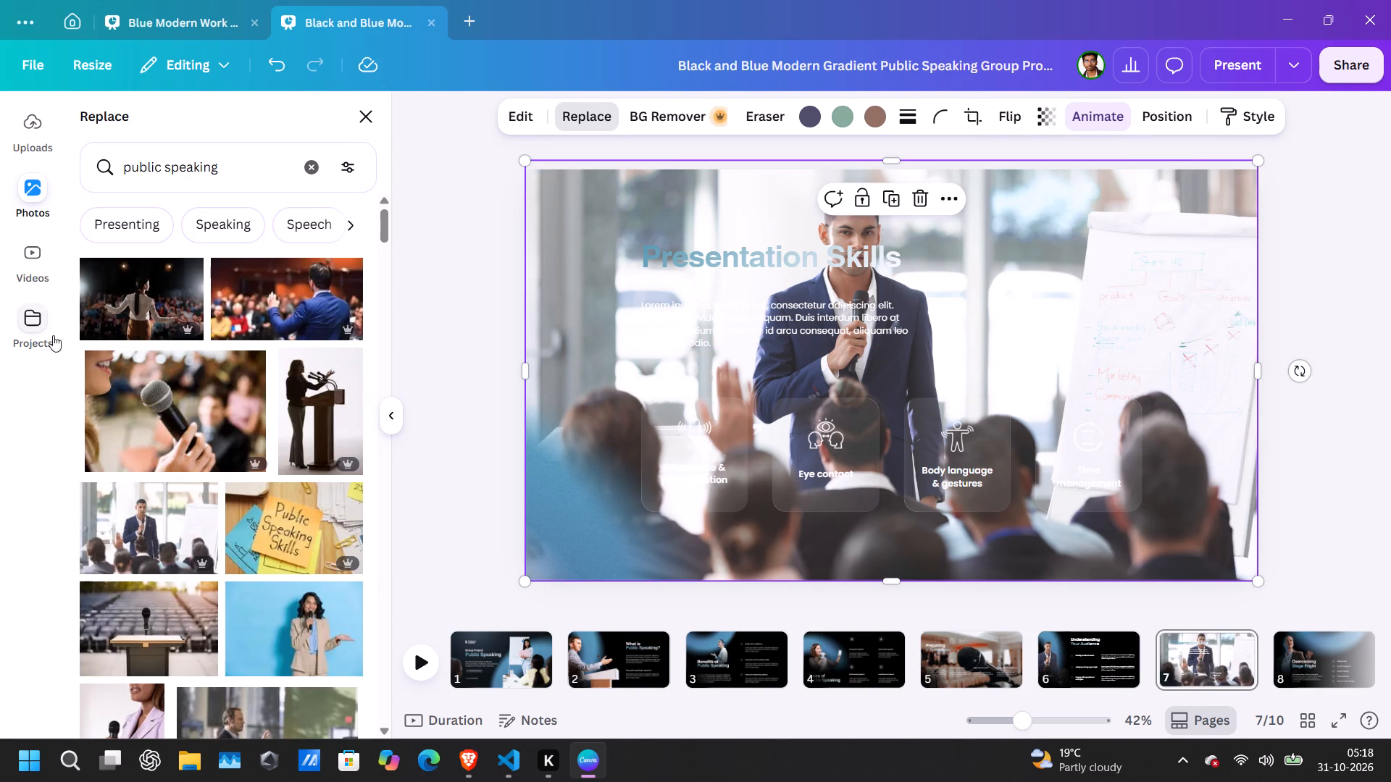
{"action": "left_click", "coordinate": [312, 308]}
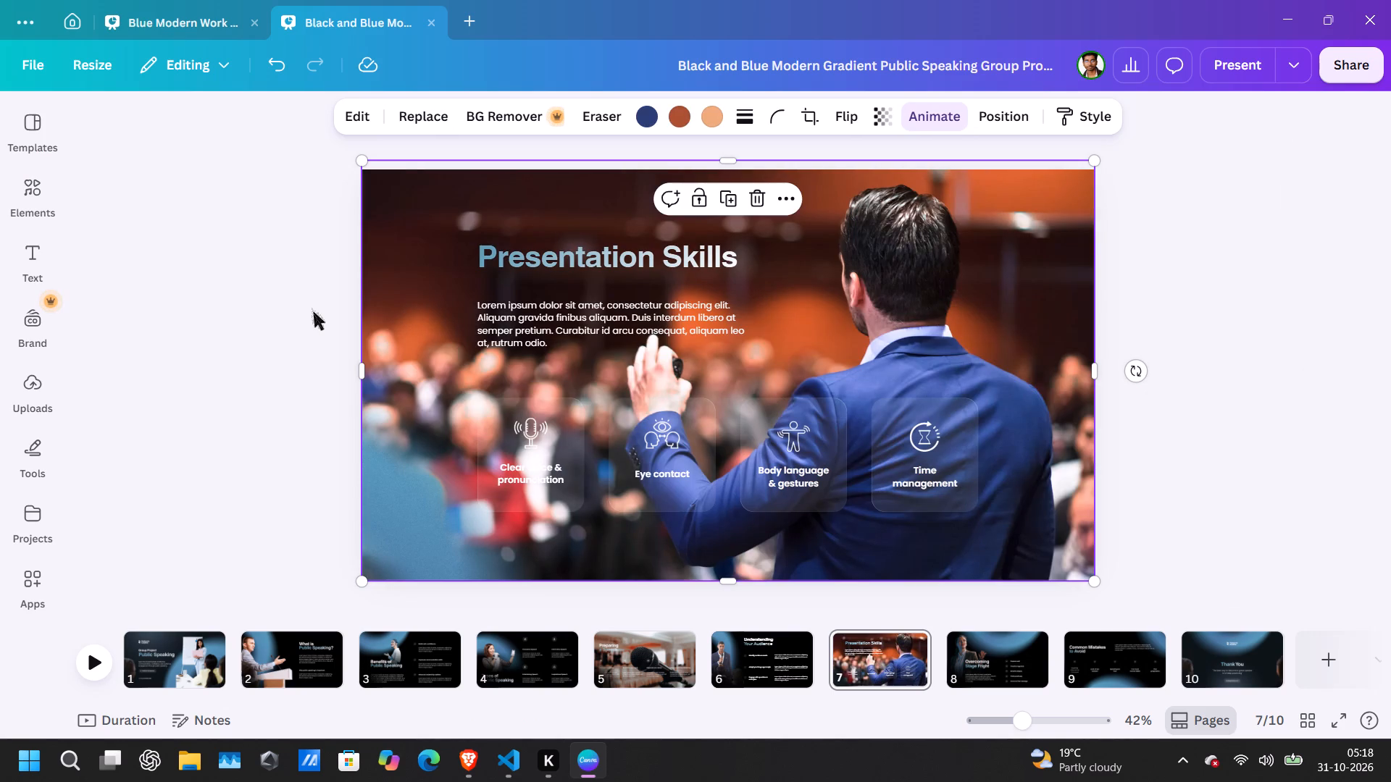
{"action": "left_click", "coordinate": [1264, 360]}
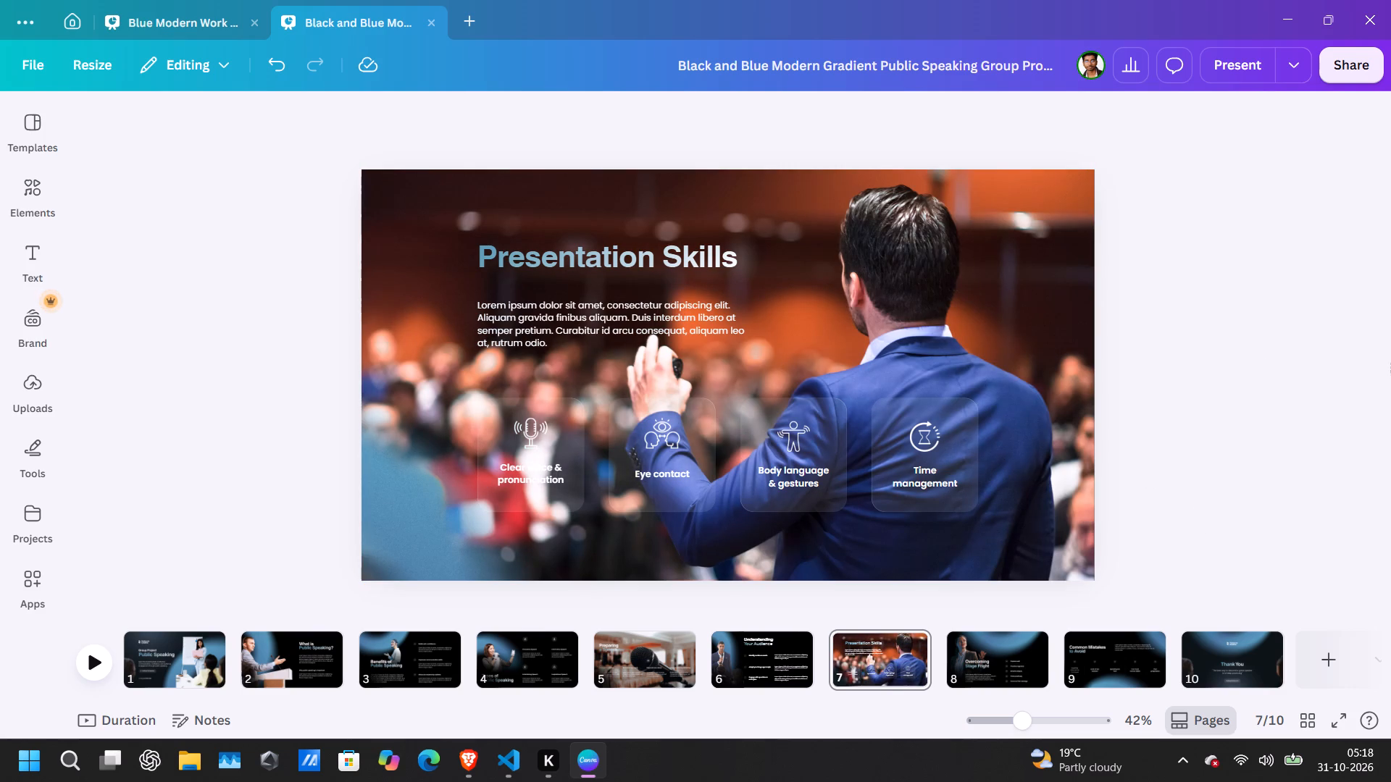
{"action": "left_click", "coordinate": [1279, 269]}
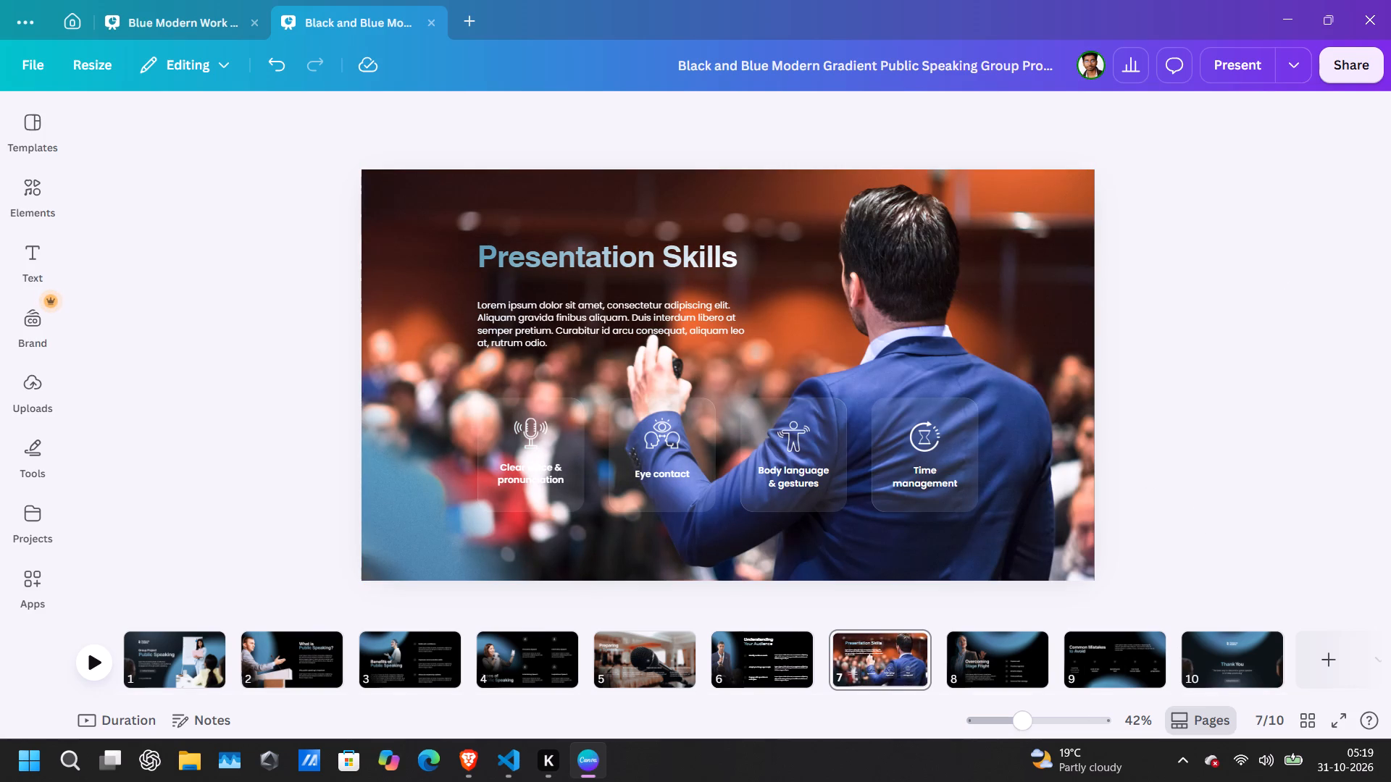